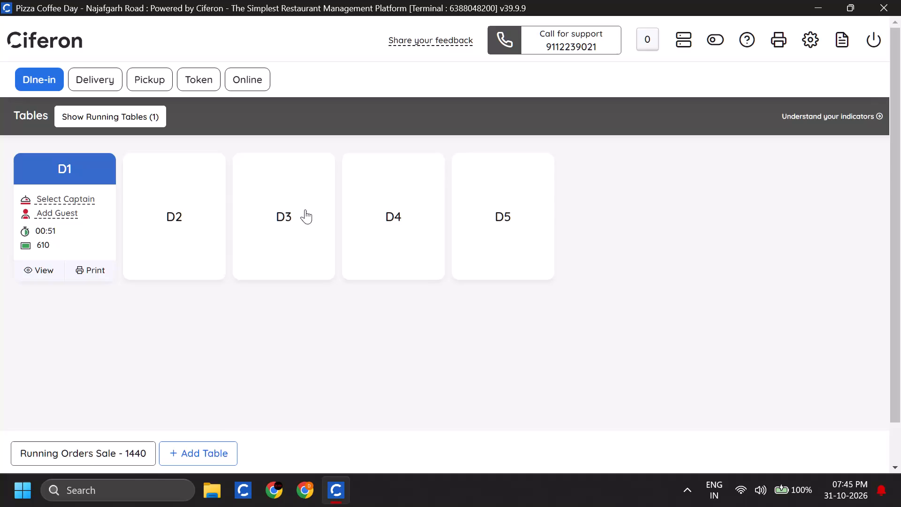
# Start a new self-pickup order.
pyautogui.click(411, 199)
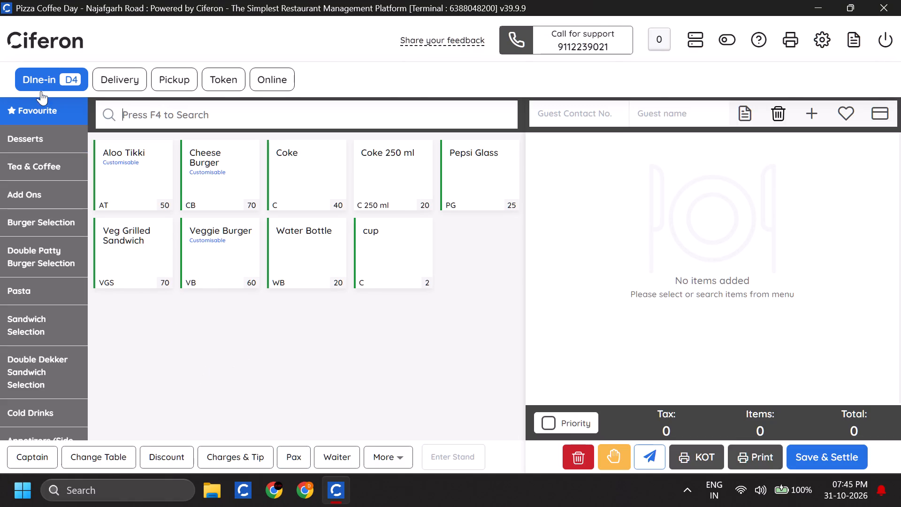
pyautogui.click(51, 70)
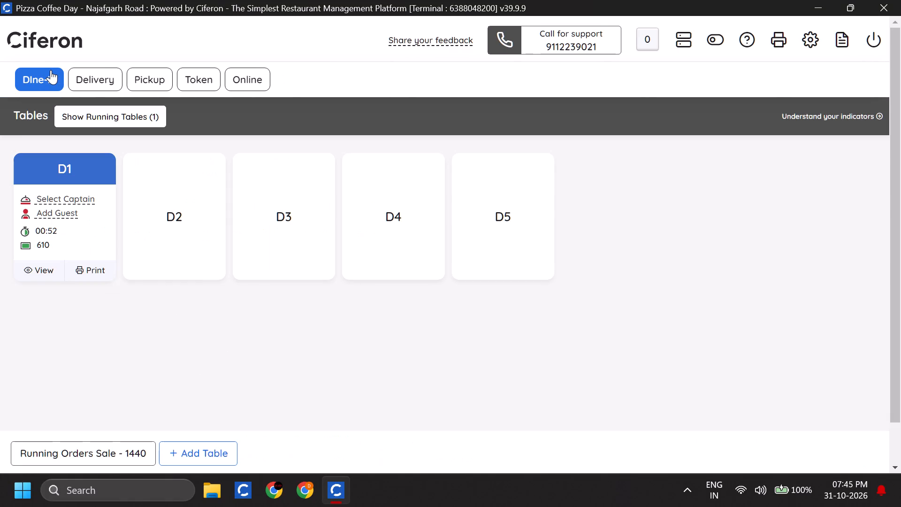
pyautogui.click(150, 81)
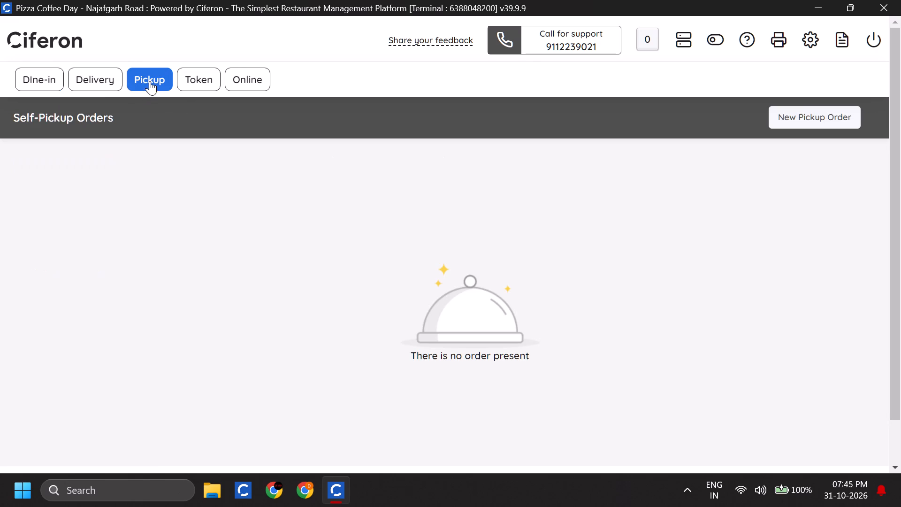
pyautogui.click(846, 106)
# Add a Regular size Cheese & Onion pizza without add-ons from the Basic Range Pizza category to the order.
pyautogui.scroll(-12, 31, 401)
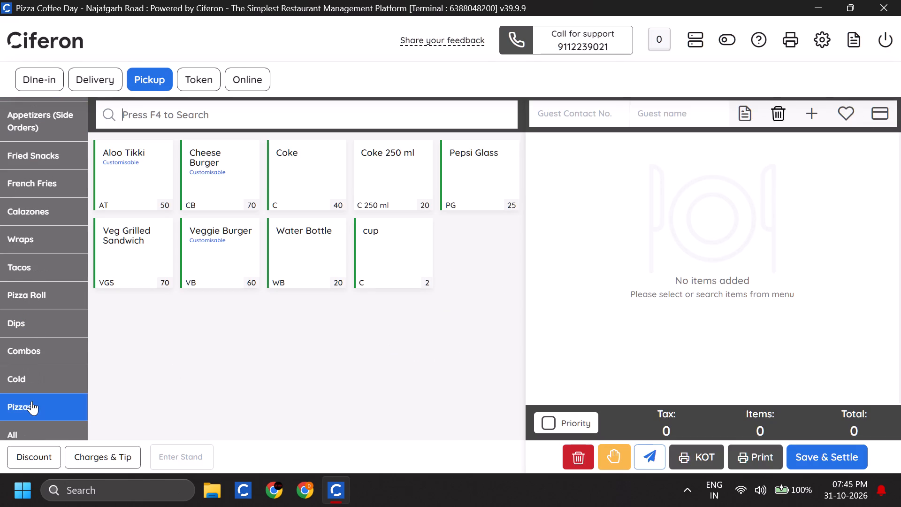
pyautogui.scroll(-12, 31, 401)
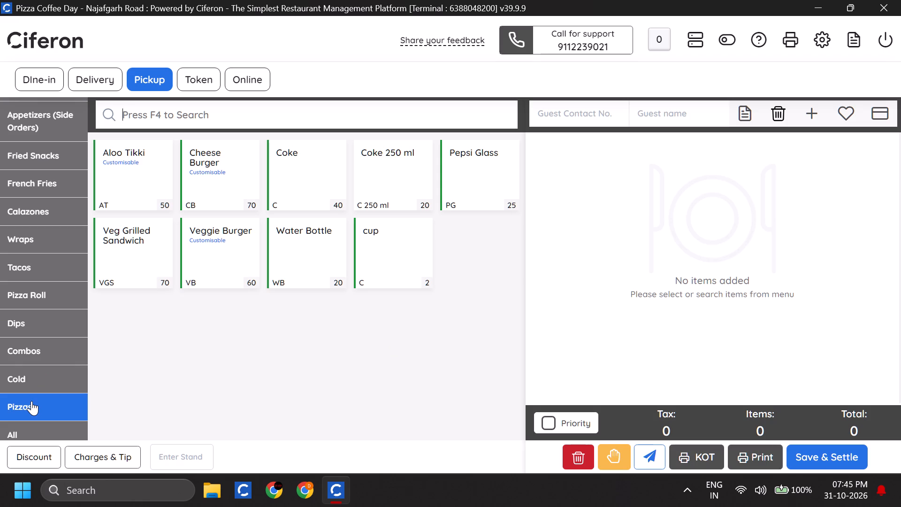
pyautogui.scroll(-11, 31, 401)
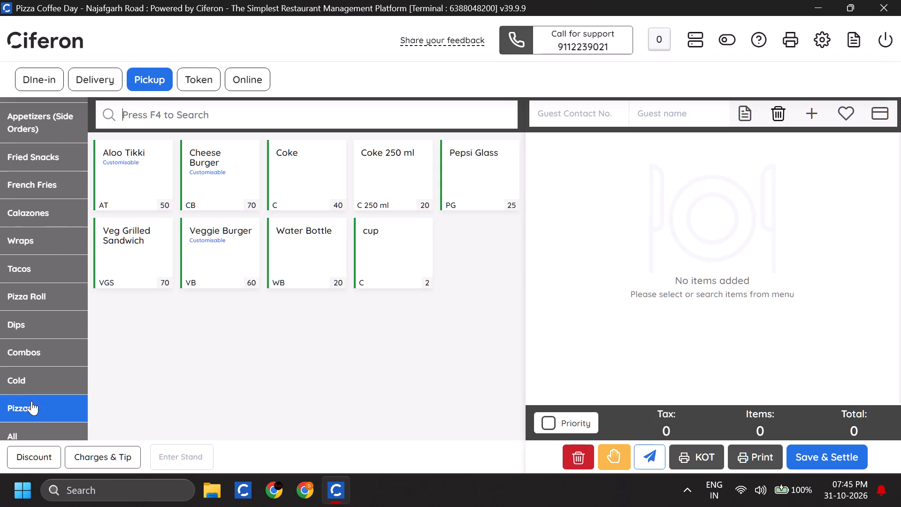
pyautogui.scroll(-1, 31, 401)
pyautogui.click(31, 401)
pyautogui.scroll(-3, 31, 401)
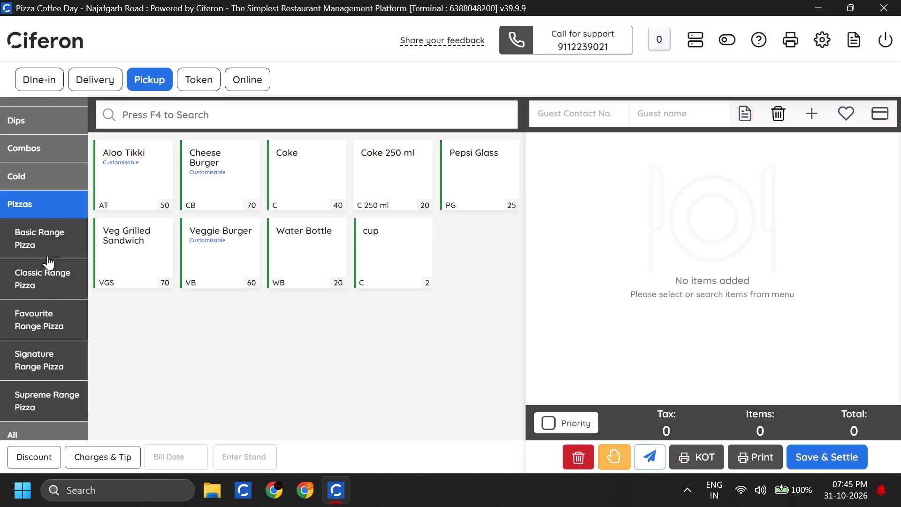
pyautogui.click(38, 239)
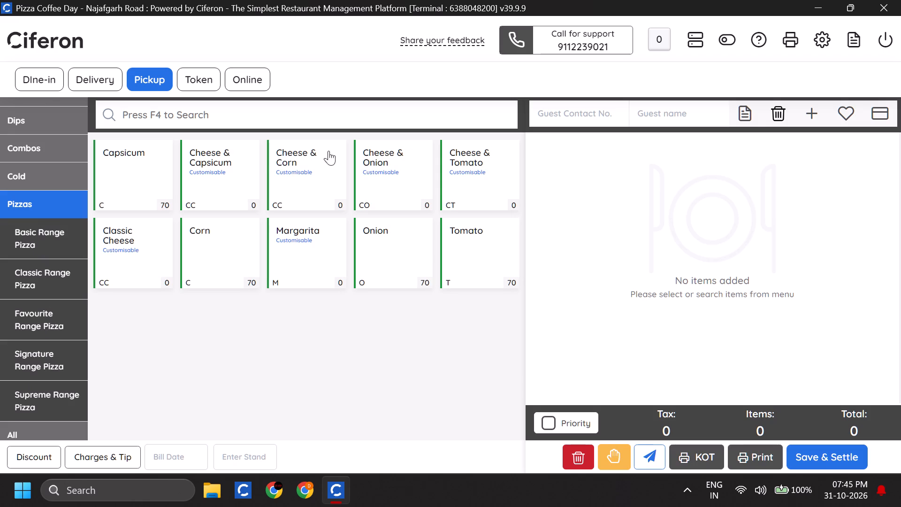
pyautogui.click(378, 167)
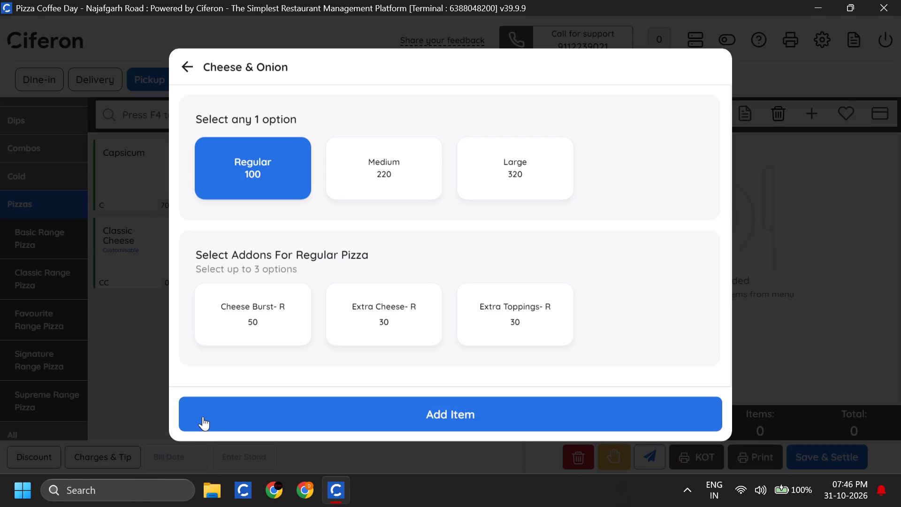
pyautogui.click(203, 416)
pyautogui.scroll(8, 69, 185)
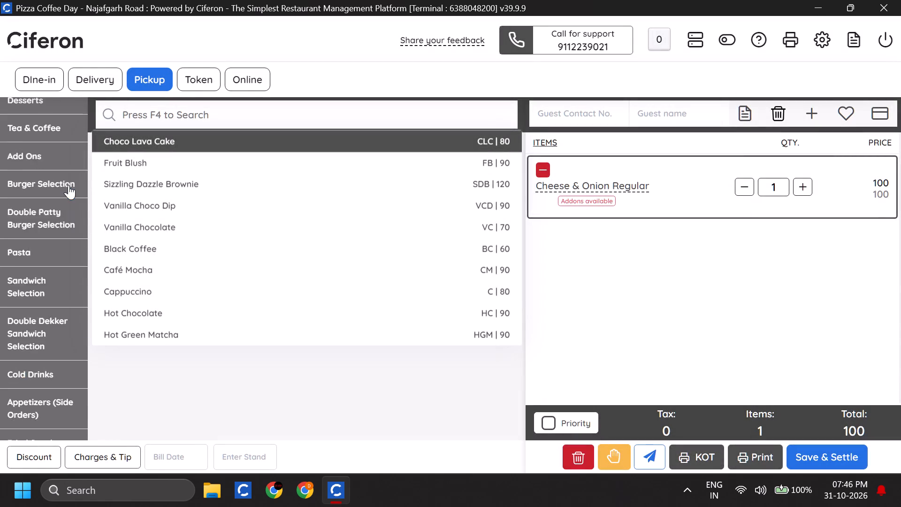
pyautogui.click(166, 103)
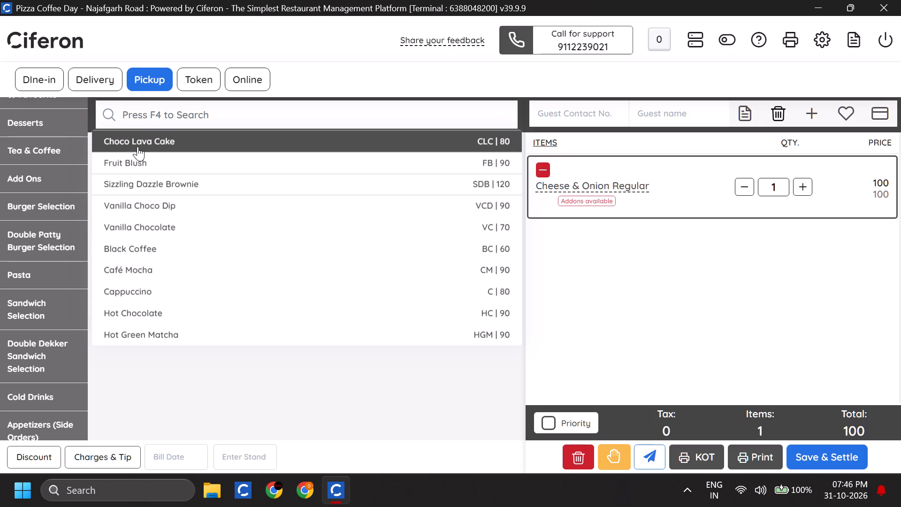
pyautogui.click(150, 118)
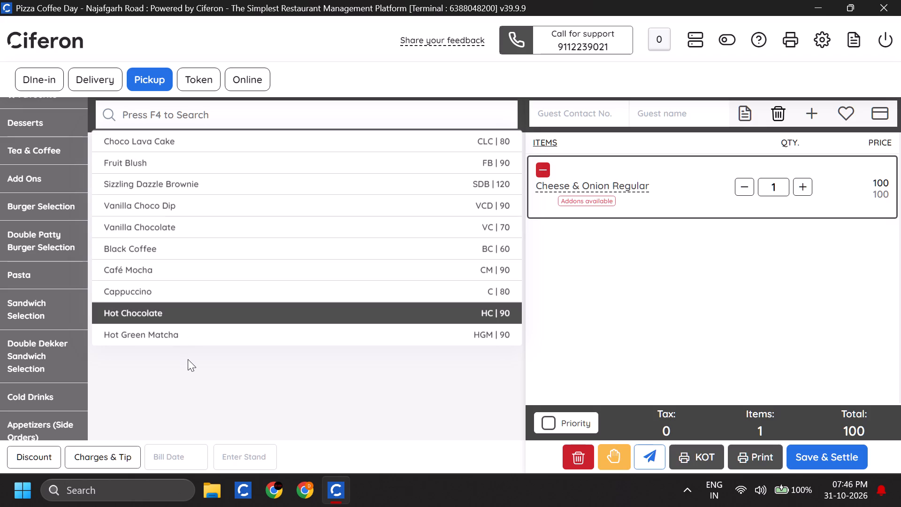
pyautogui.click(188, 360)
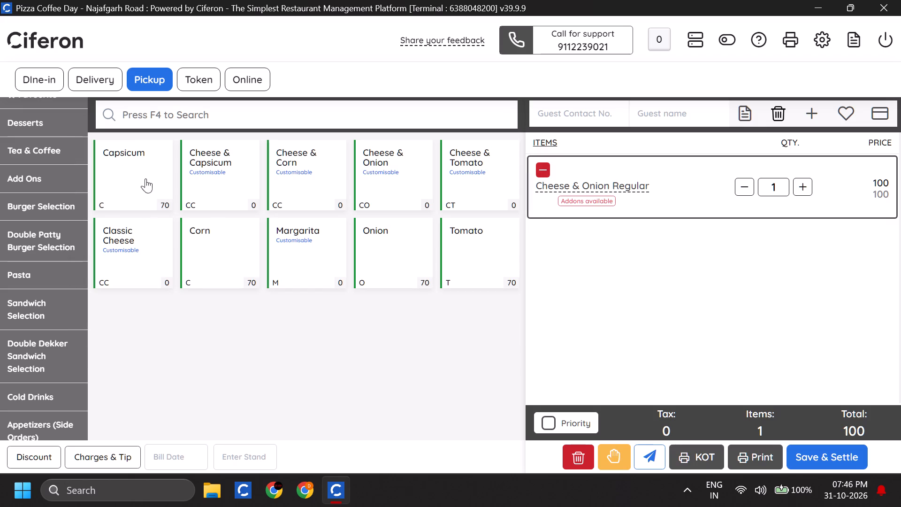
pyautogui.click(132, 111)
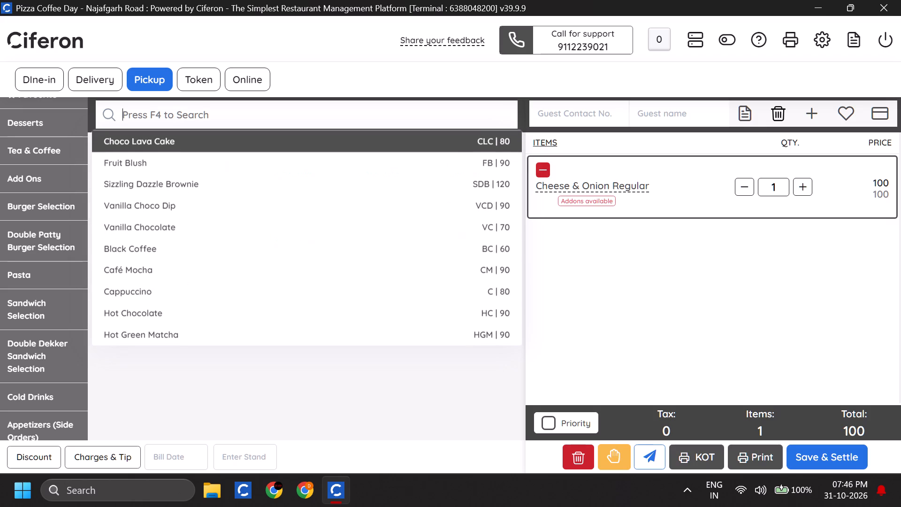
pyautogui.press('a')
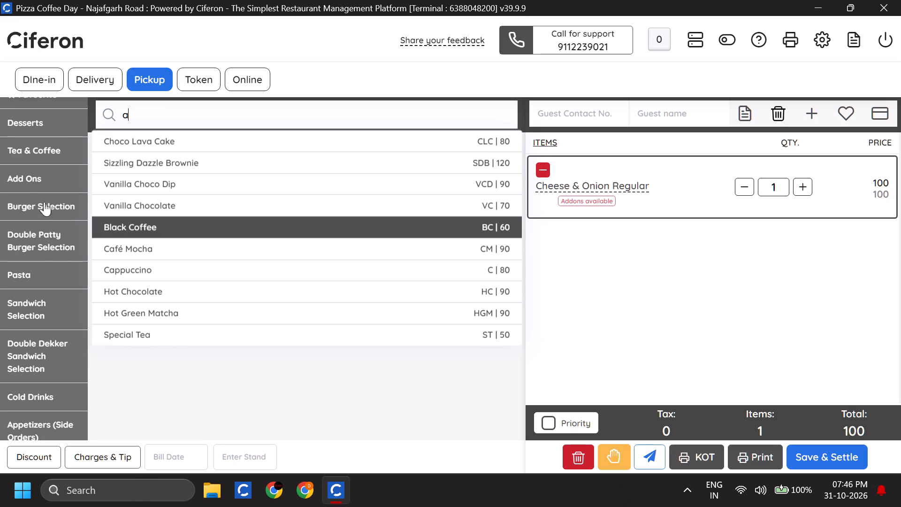
# Add an Aloo Tikki burger without the cheese slice add-on from the Burger Selection category to the order.
pyautogui.scroll(3, 3, 163)
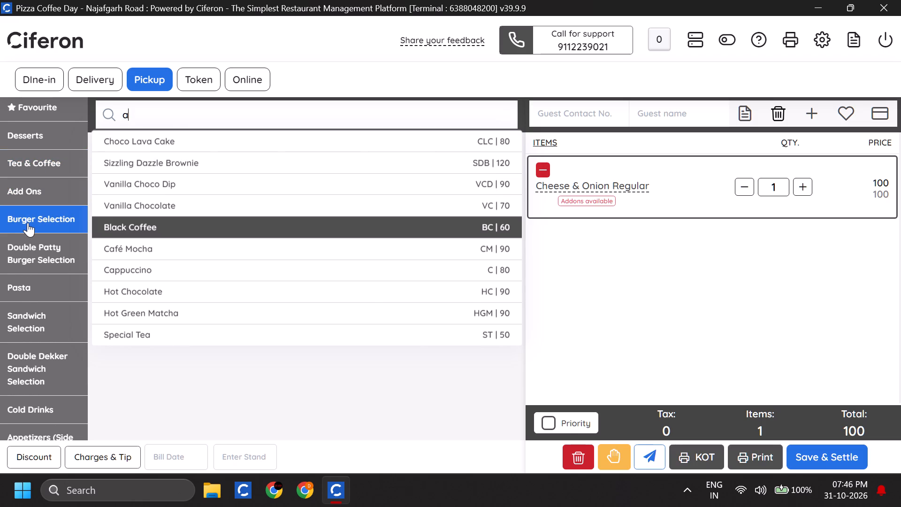
pyautogui.click(28, 223)
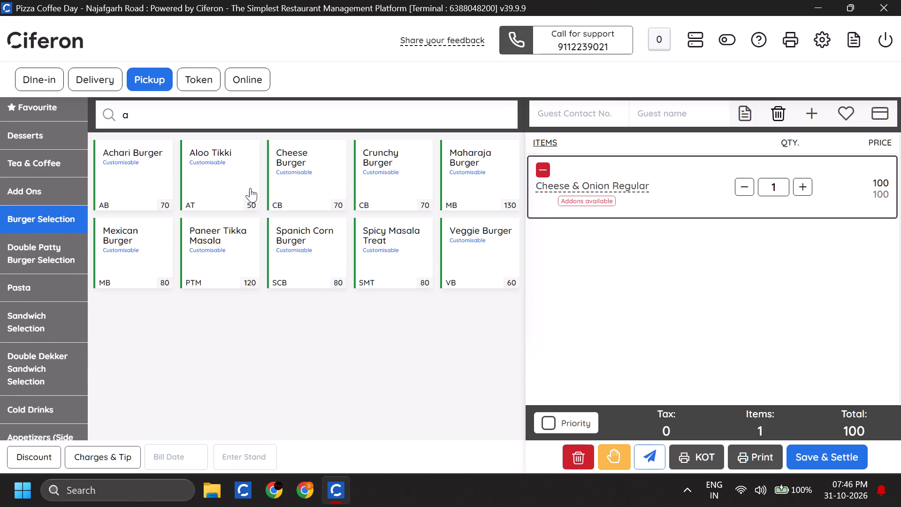
pyautogui.click(250, 188)
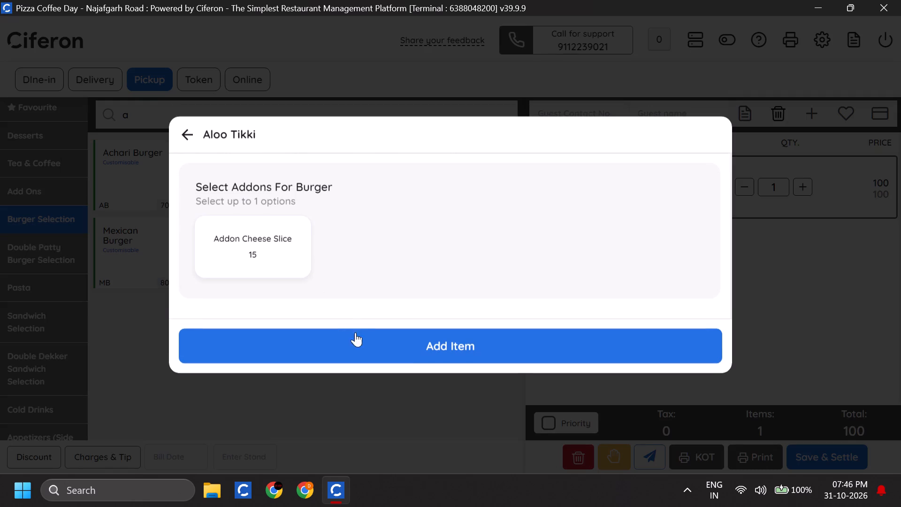
pyautogui.click(359, 346)
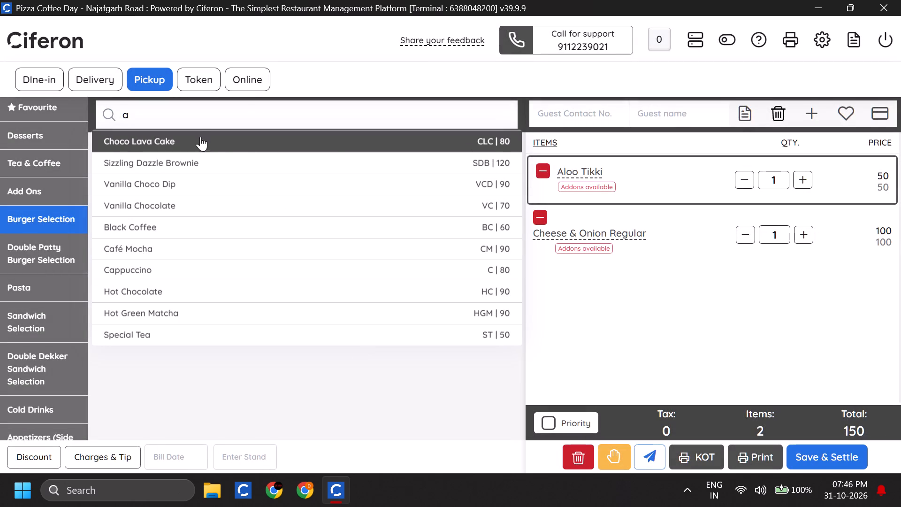
# Clear the item search text and issue the kitchen order ticket (KOT) for the pickup order.
pyautogui.click(189, 116)
pyautogui.press('BackSpace')
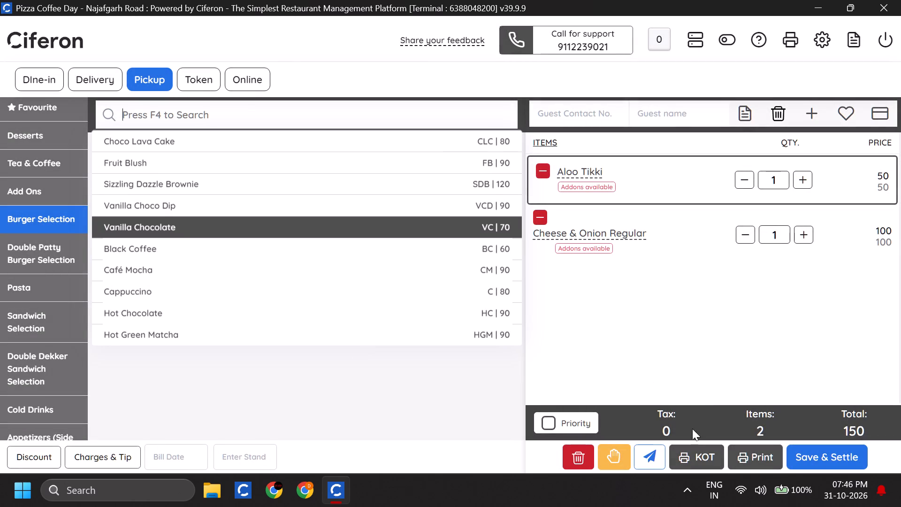
pyautogui.click(695, 447)
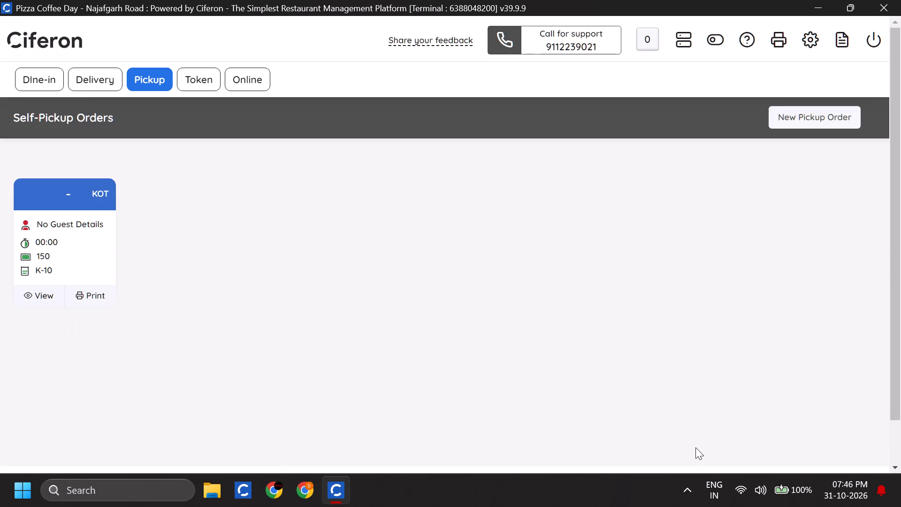
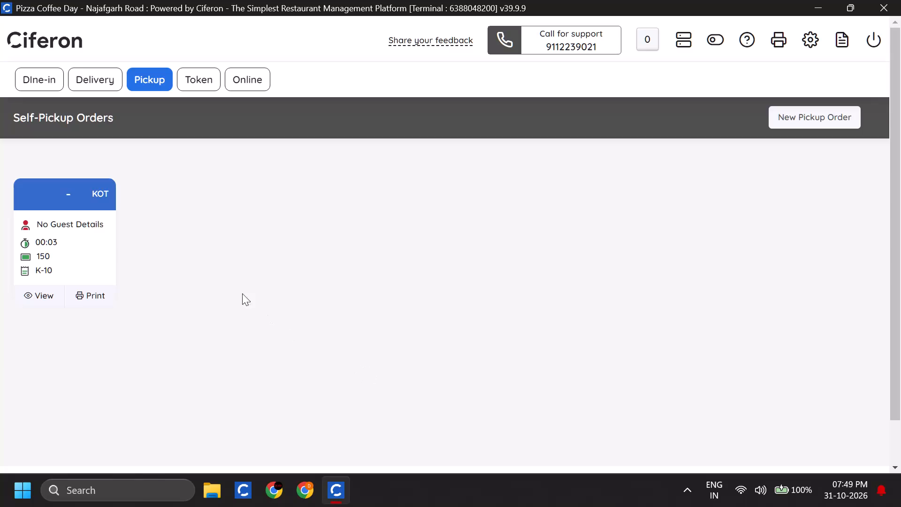
# Open a dine-in order for table D4 and add one Masala Corn Sandwich from the Sandwich Selection category.
pyautogui.click(38, 79)
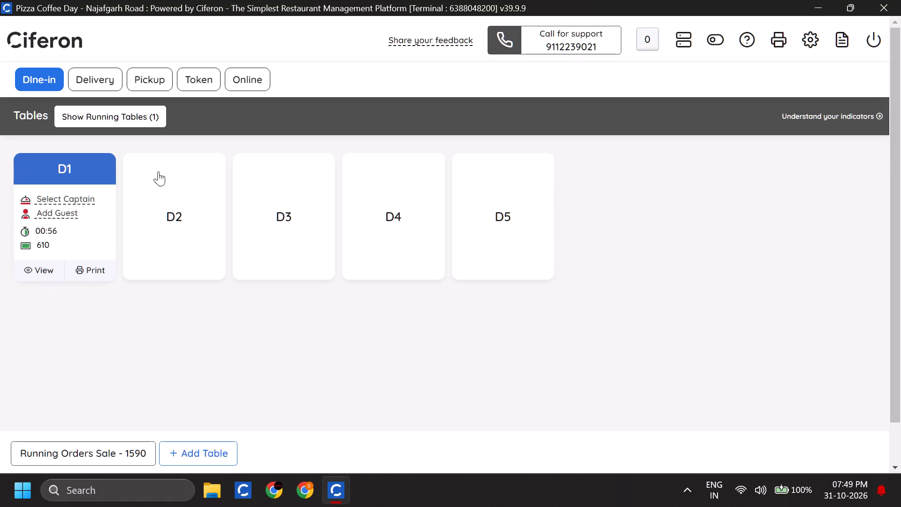
pyautogui.click(381, 250)
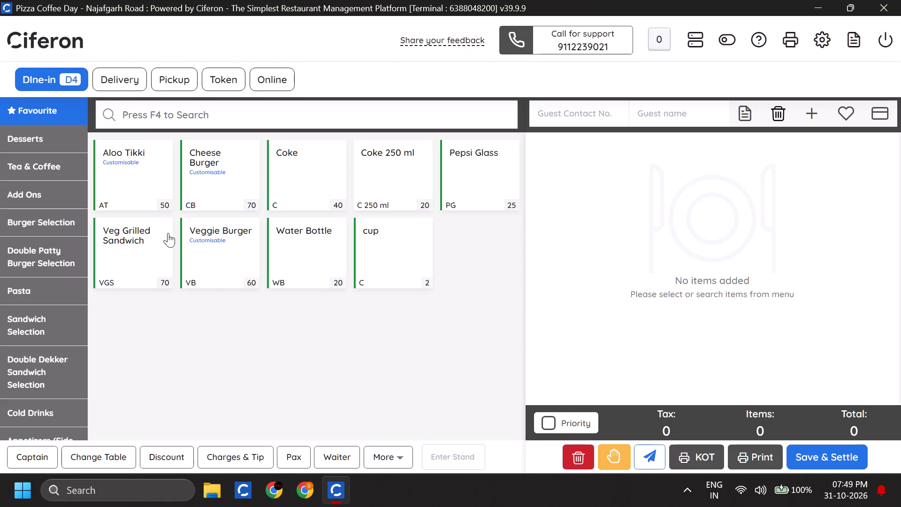
pyautogui.click(38, 307)
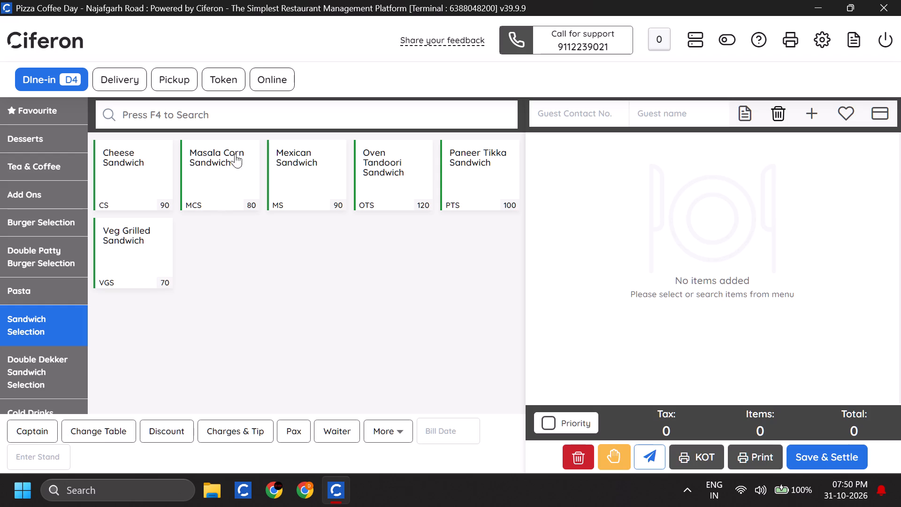
pyautogui.click(233, 172)
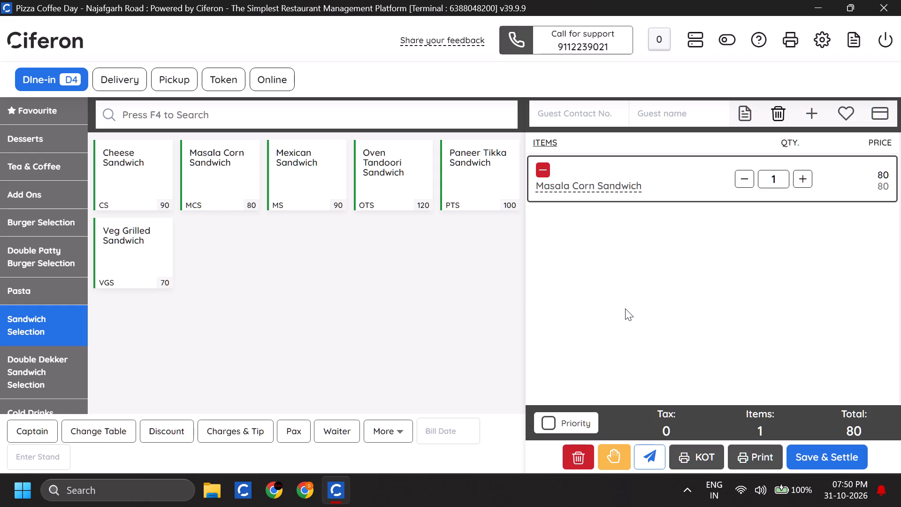
# Issue the kitchen order ticket (KOT) for the table D4 dine-in order.
pyautogui.click(693, 452)
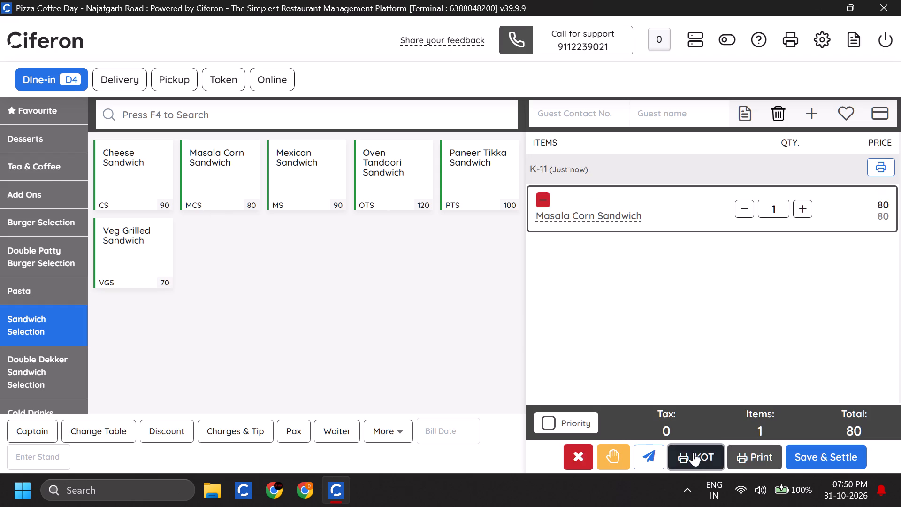
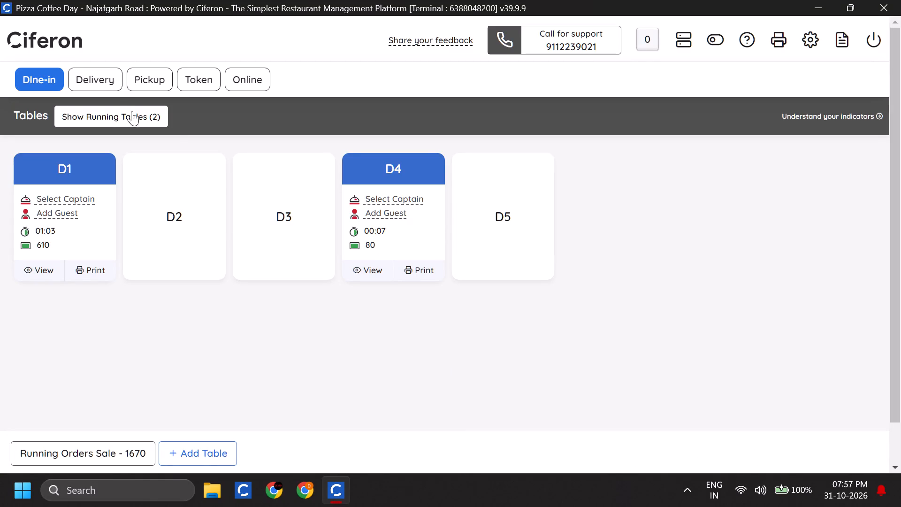
# Open the running delivery order with ticket K-8 and print its bill.
pyautogui.click(88, 77)
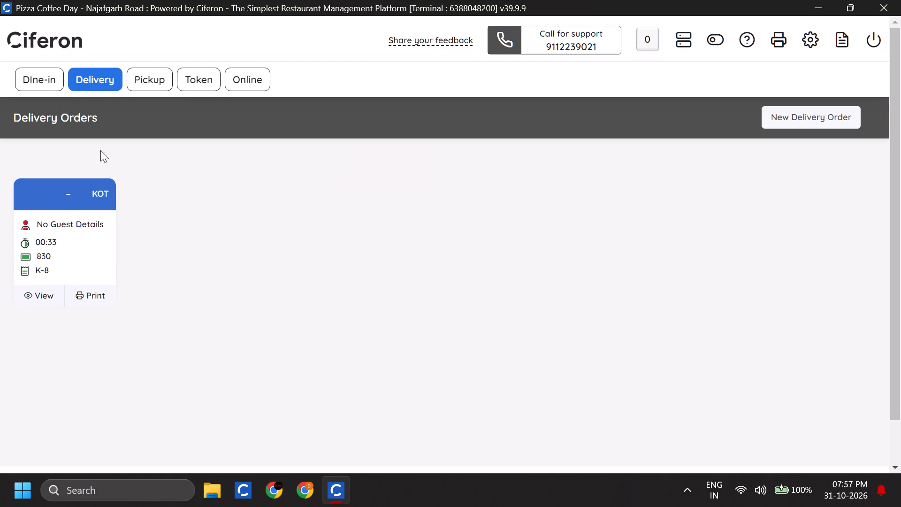
pyautogui.click(87, 193)
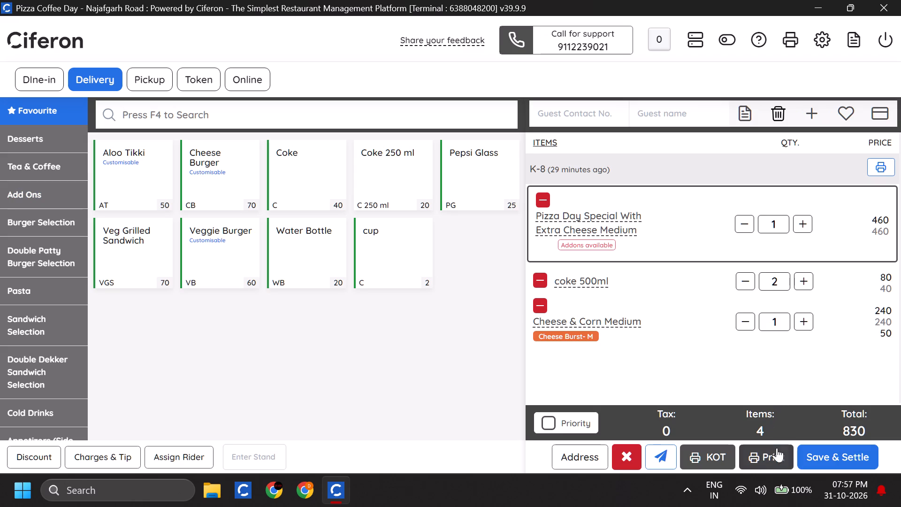
pyautogui.click(778, 461)
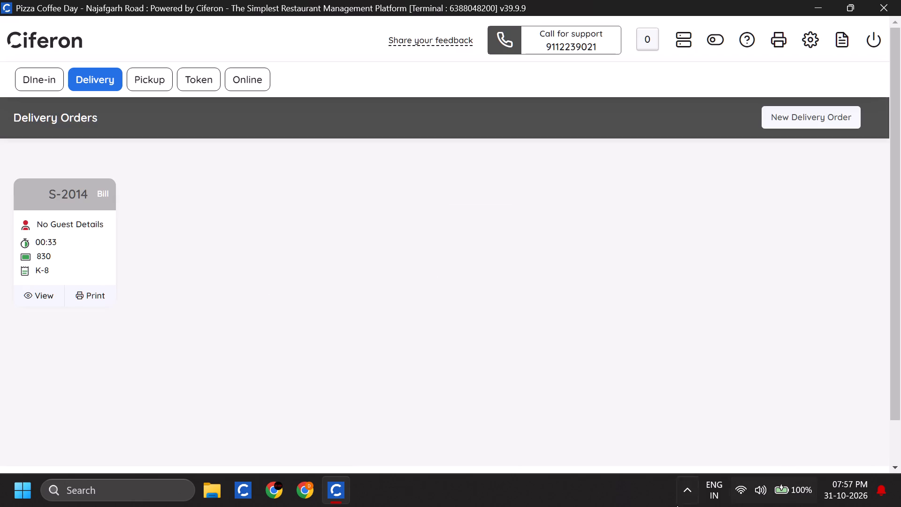
# Reopen the billed delivery order to review its items, and return to the dine-in tables overview.
pyautogui.click(61, 195)
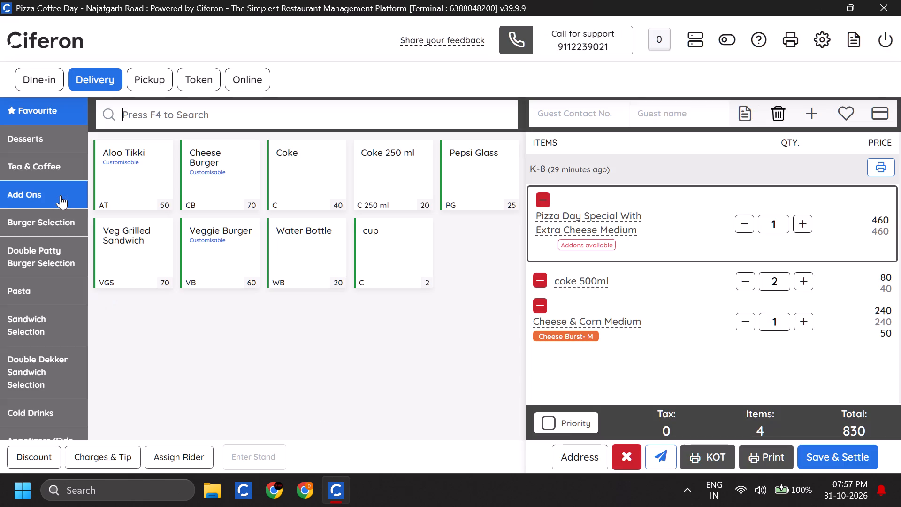
pyautogui.click(50, 81)
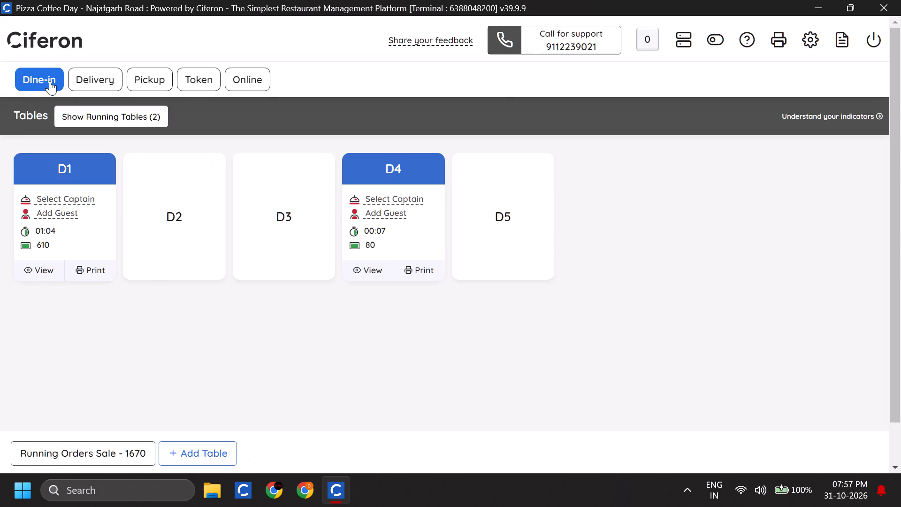
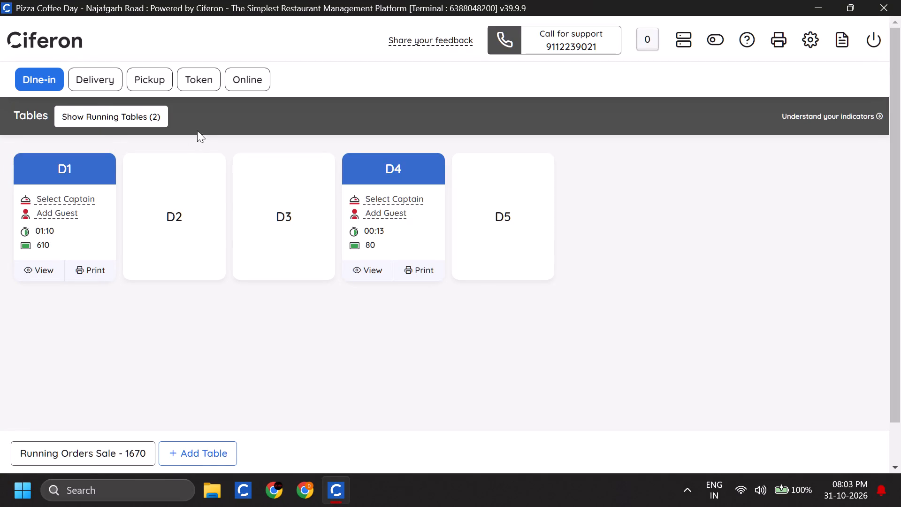
# Save and settle the running pickup order with ticket K-10 as a Cash payment, and return to the dine-in tables overview.
pyautogui.click(145, 74)
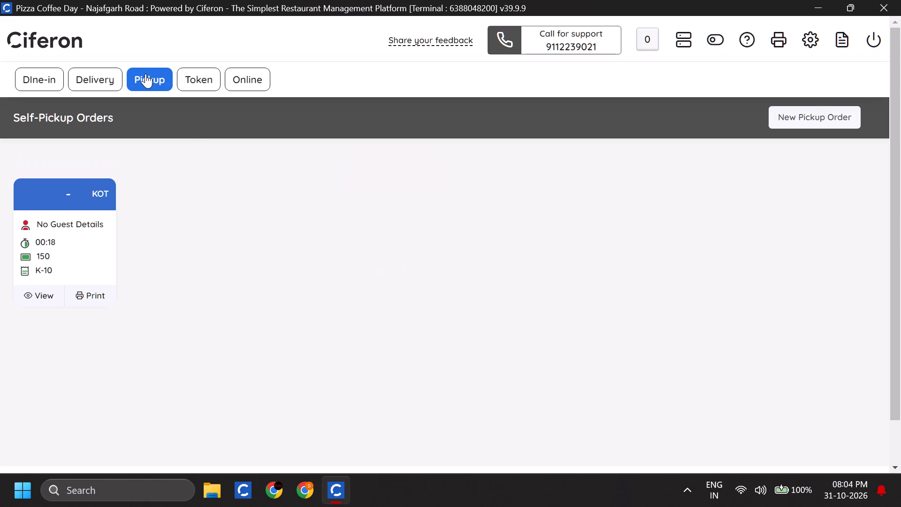
pyautogui.click(24, 193)
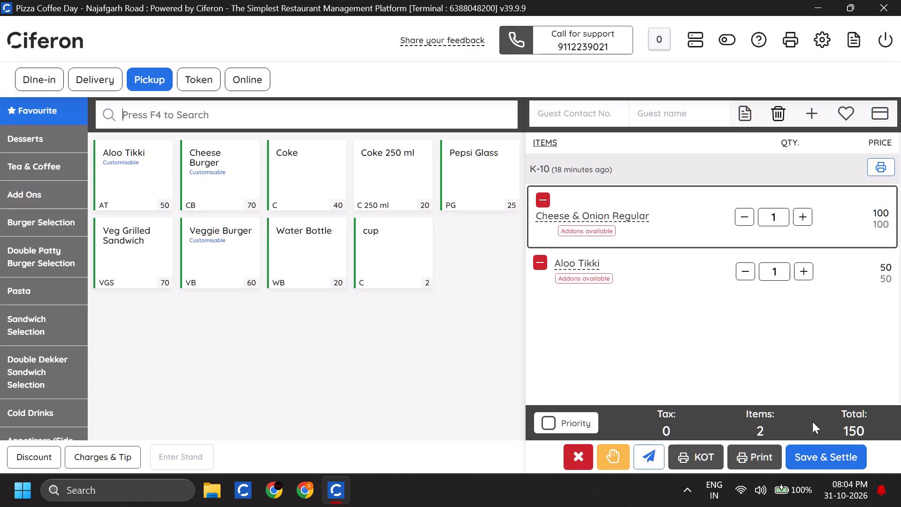
pyautogui.click(810, 453)
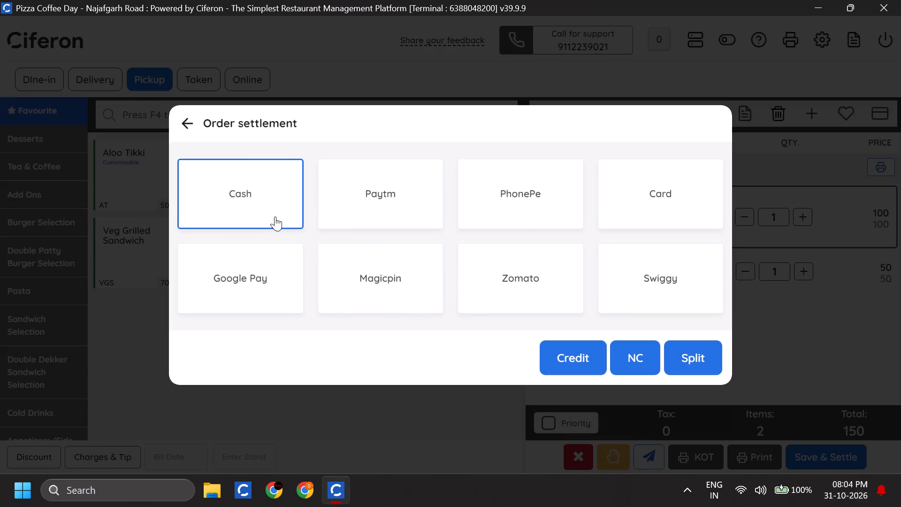
pyautogui.click(275, 216)
pyautogui.click(410, 232)
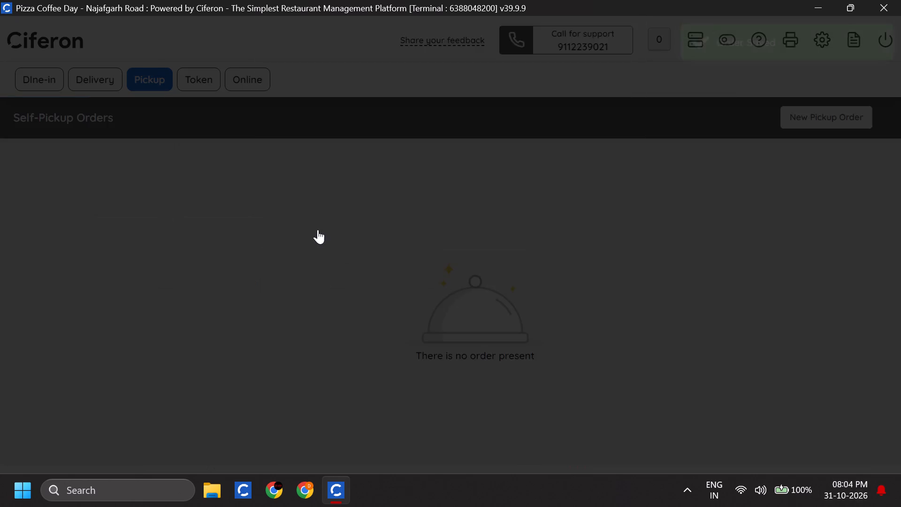
pyautogui.click(48, 77)
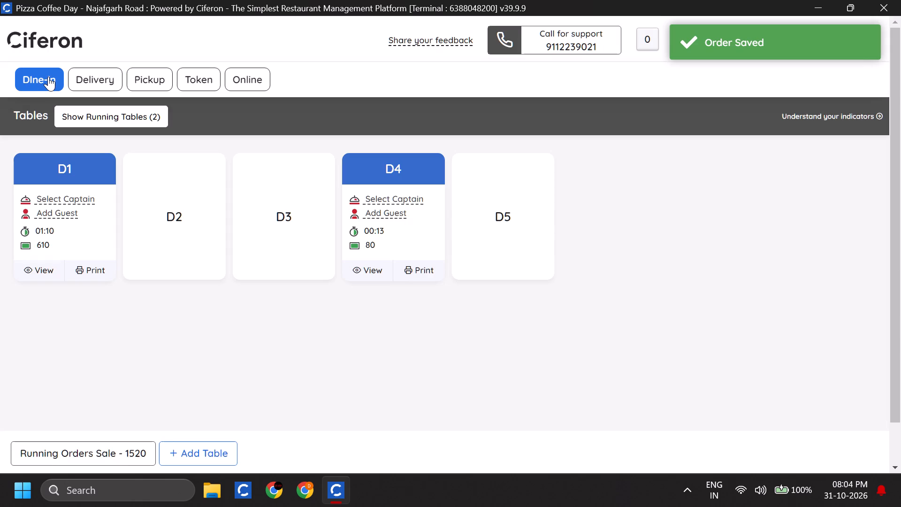
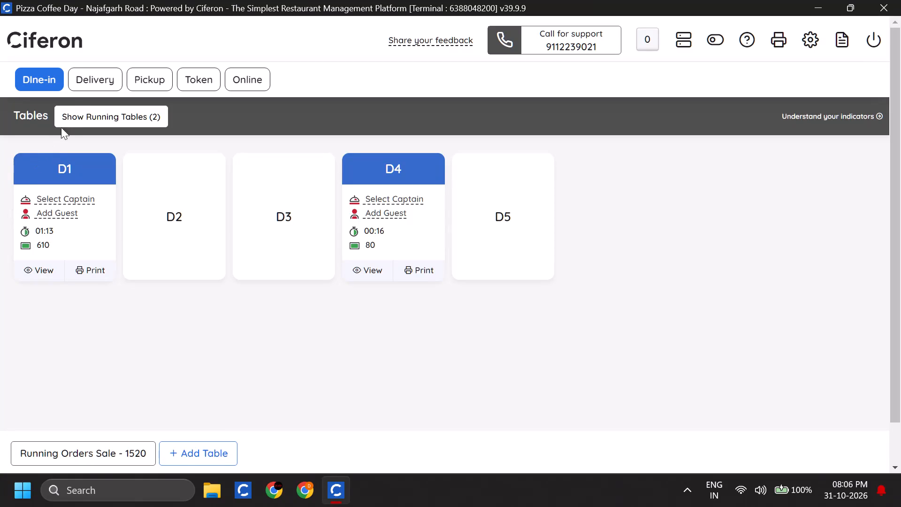
# Save and settle the running delivery order with ticket K-8 as a Paytm payment, and return to the dine-in tables overview.
pyautogui.click(86, 80)
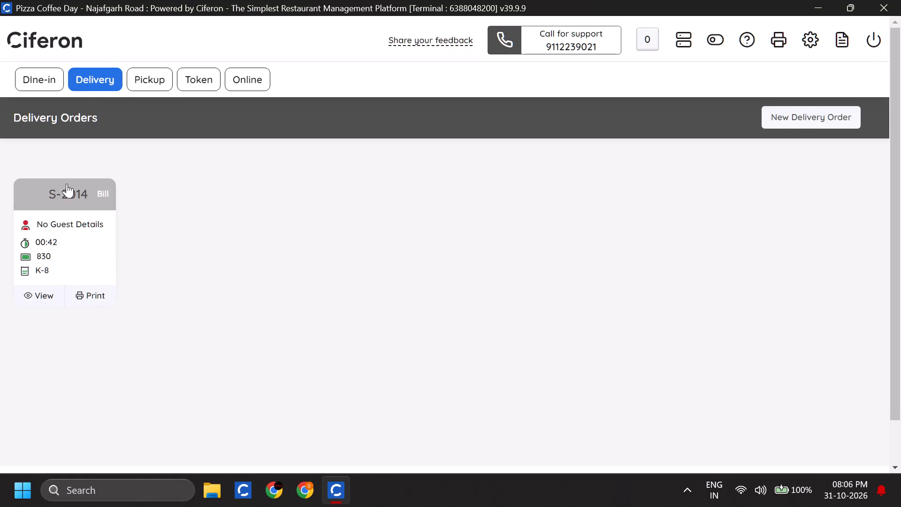
pyautogui.click(67, 183)
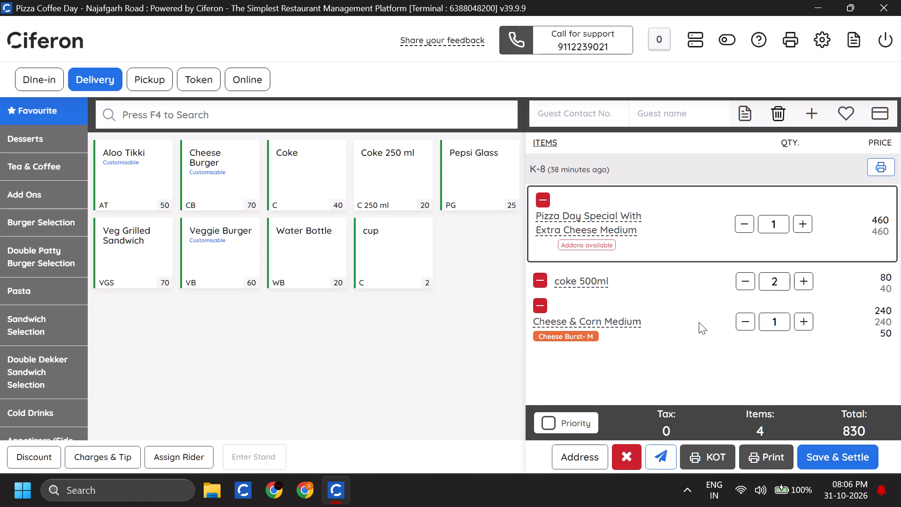
pyautogui.click(834, 450)
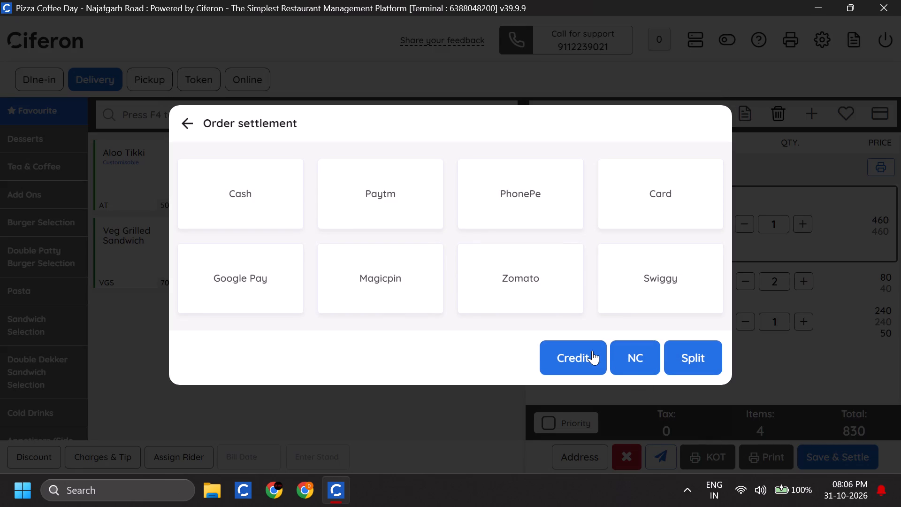
pyautogui.click(376, 186)
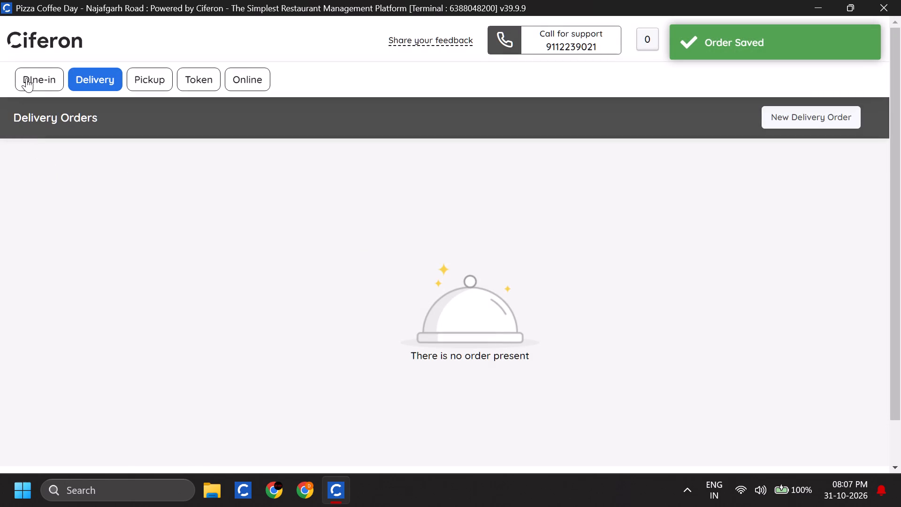
pyautogui.click(26, 78)
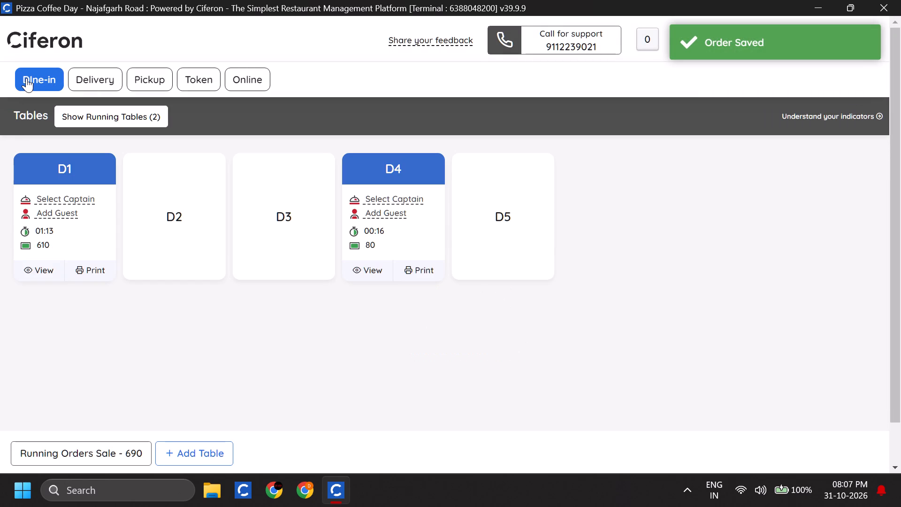
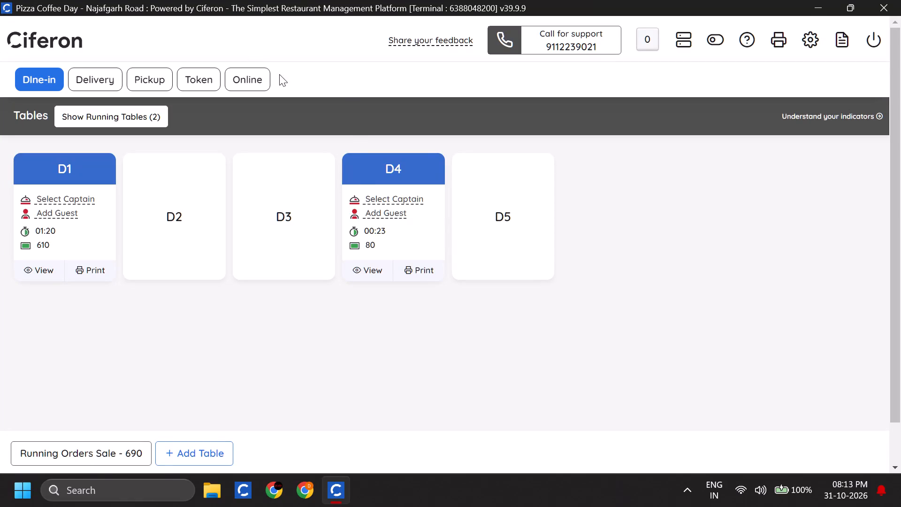
# Save and settle table D4's running dine-in order as a cash payment of 80.
pyautogui.click(356, 167)
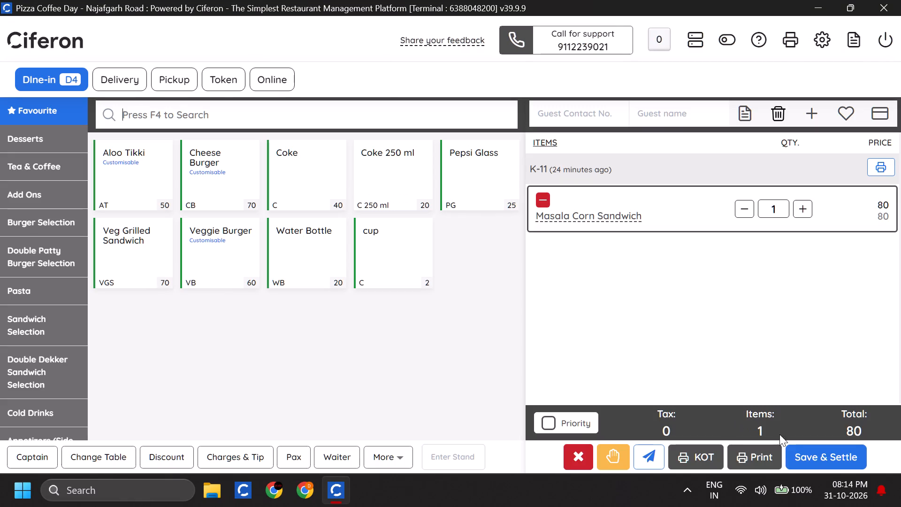
pyautogui.click(818, 453)
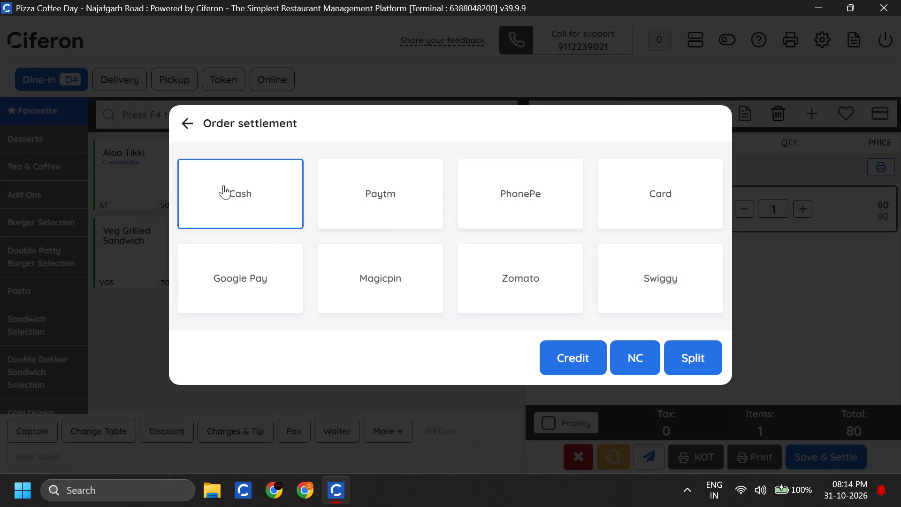
pyautogui.click(224, 185)
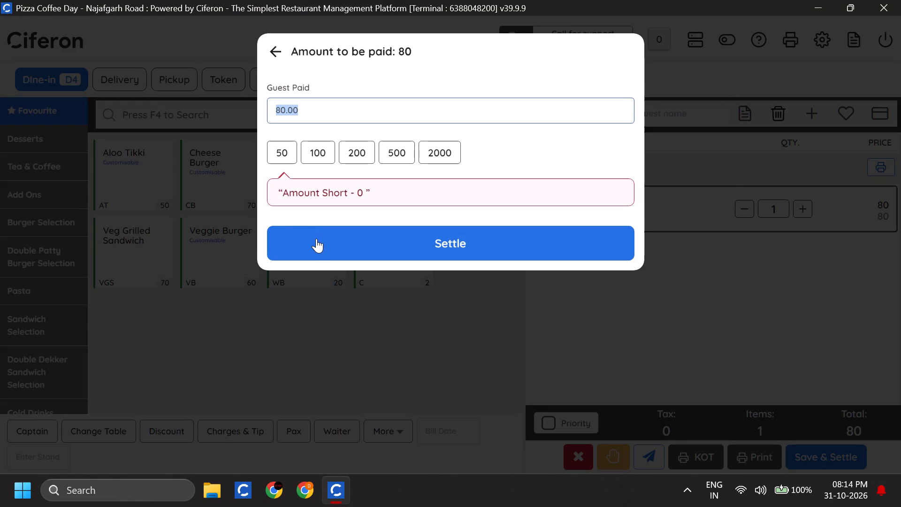
pyautogui.click(316, 238)
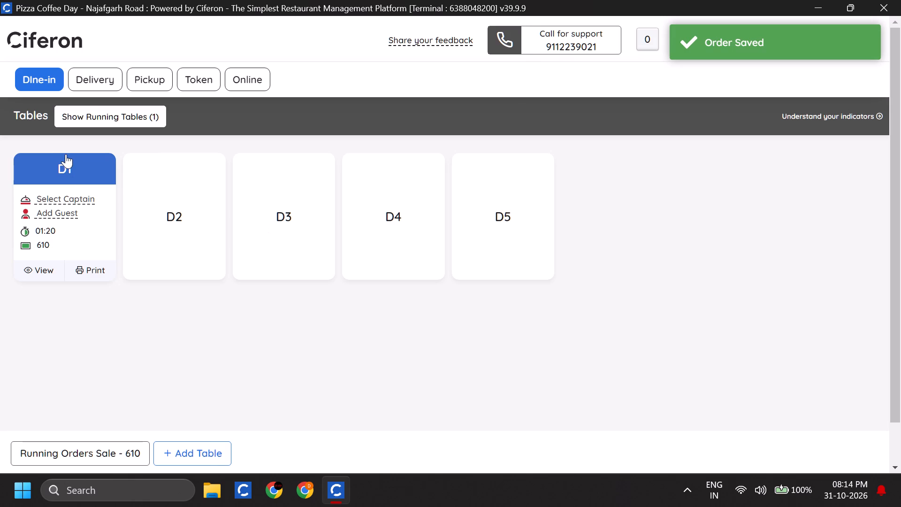
# Save and settle table D1's running dine-in order as a cash payment of 610.
pyautogui.click(66, 154)
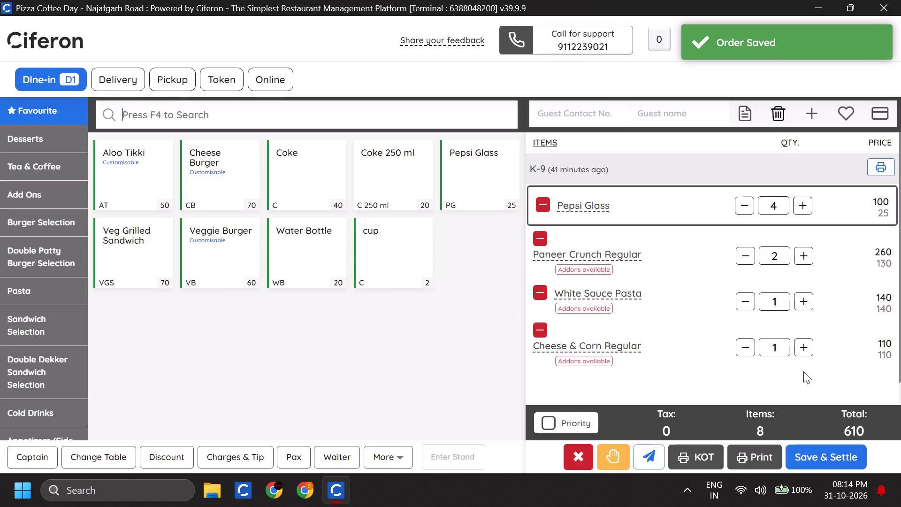
pyautogui.click(825, 447)
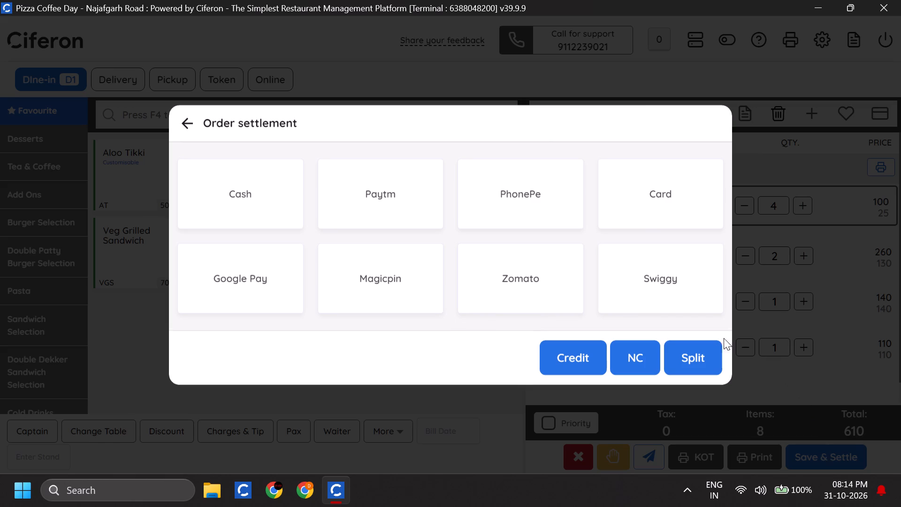
pyautogui.click(291, 189)
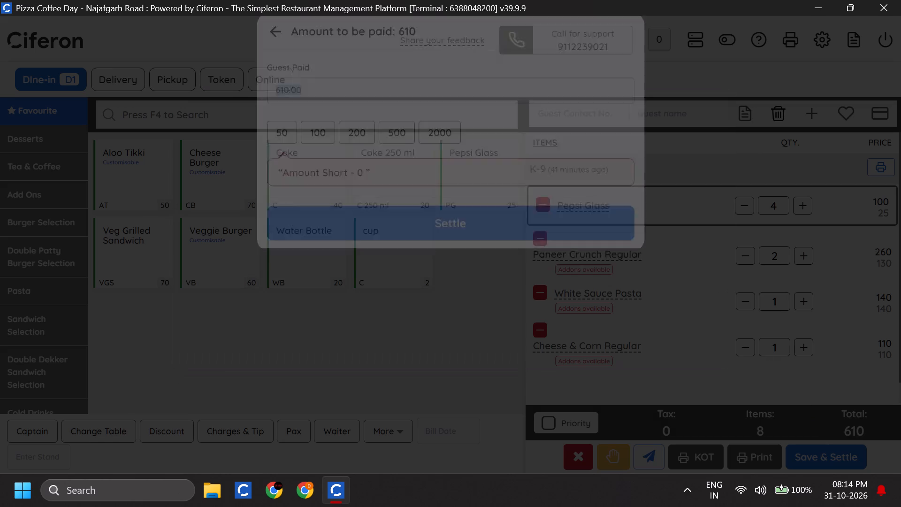
pyautogui.click(351, 251)
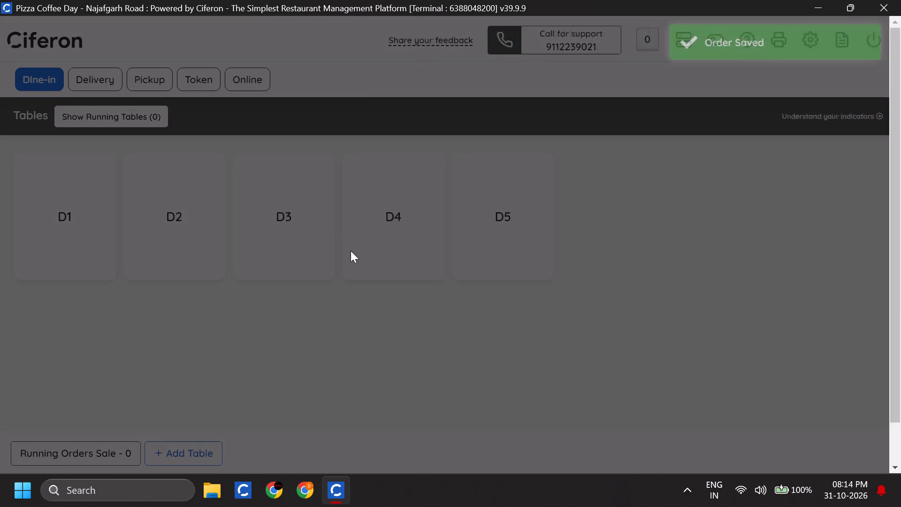
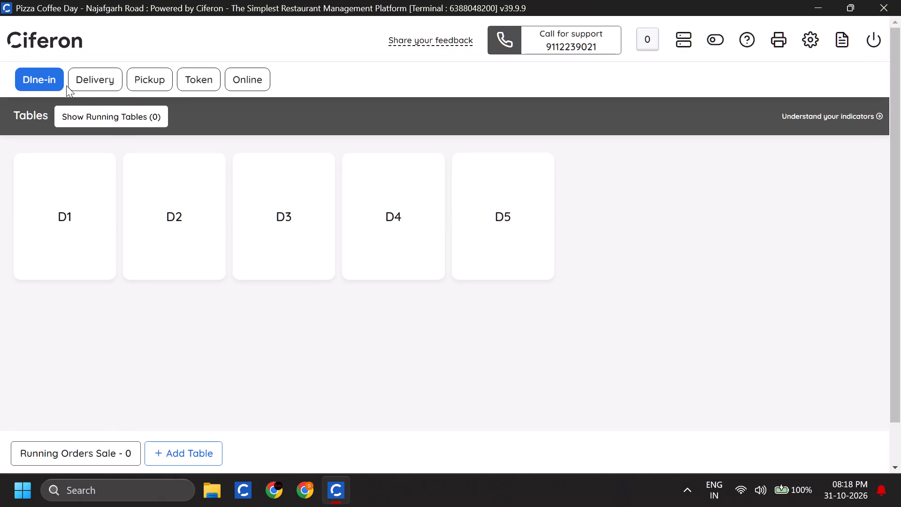
# Check the delivery, pickup and dine-in order screens for any orders still running.
pyautogui.click(34, 73)
pyautogui.click(94, 79)
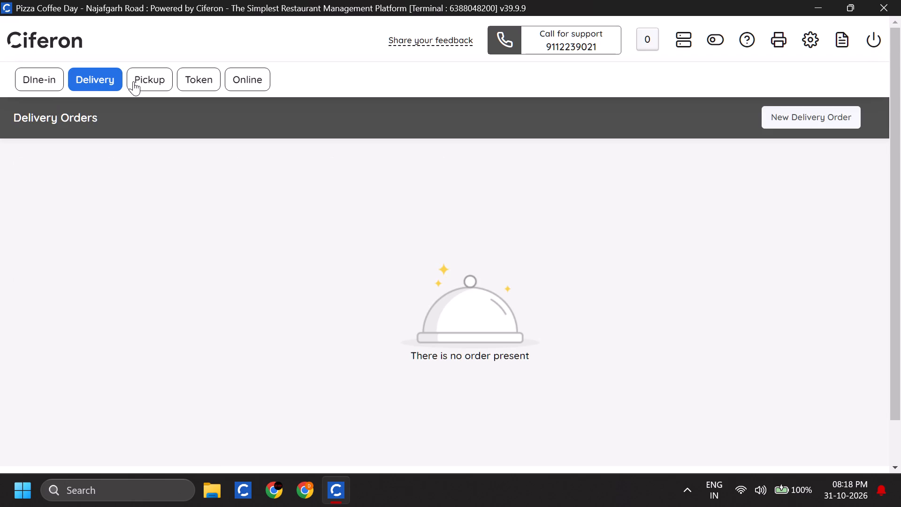
pyautogui.click(133, 81)
pyautogui.click(53, 83)
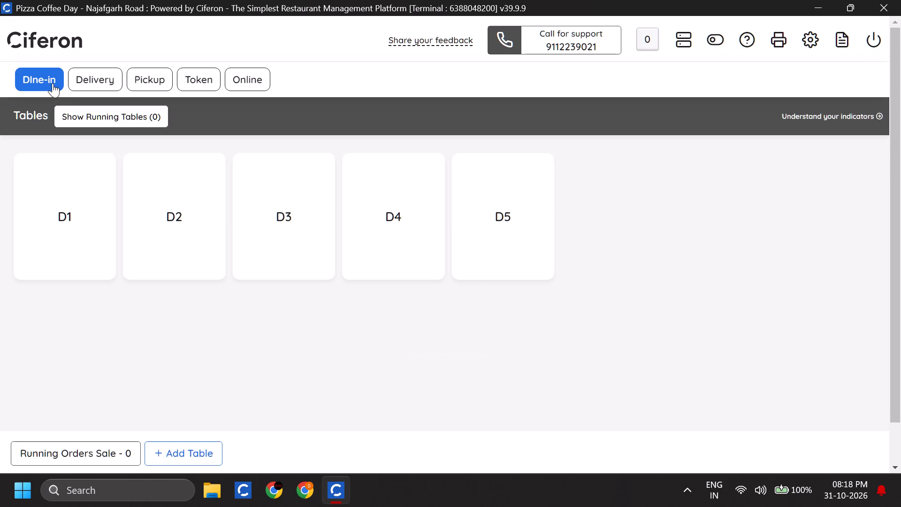
# Open today's sales summary report from the sales dashboard and review all listed bills, their order types, payment modes and totals.
pyautogui.click(47, 52)
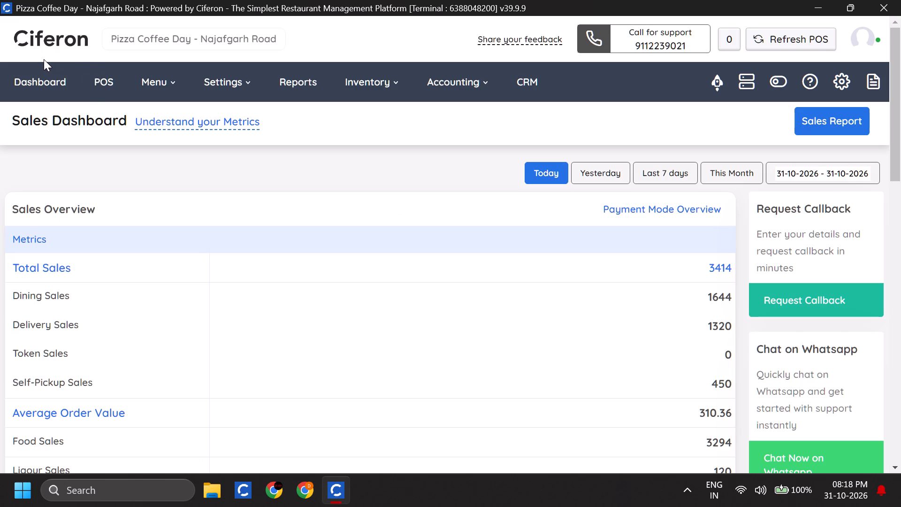
pyautogui.click(43, 50)
pyautogui.click(822, 112)
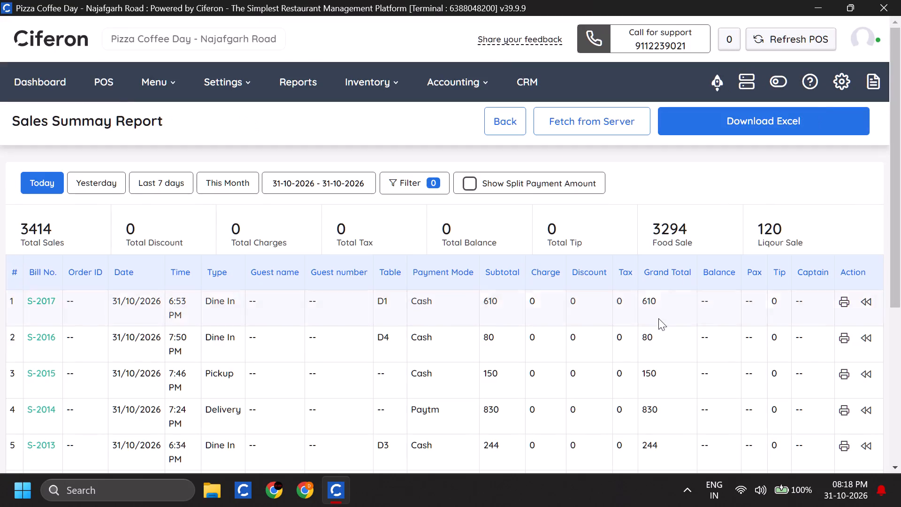
pyautogui.scroll(-1, 543, 382)
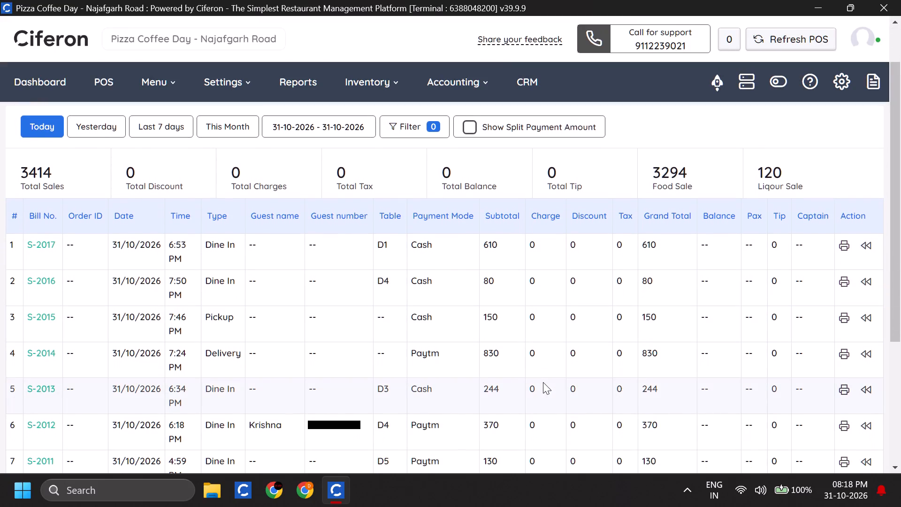
pyautogui.scroll(-1, 543, 382)
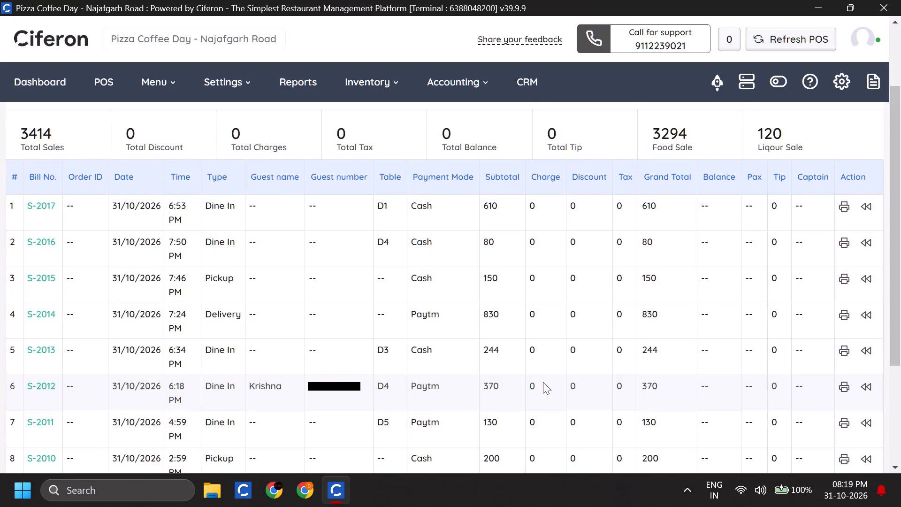
pyautogui.scroll(-1, 543, 382)
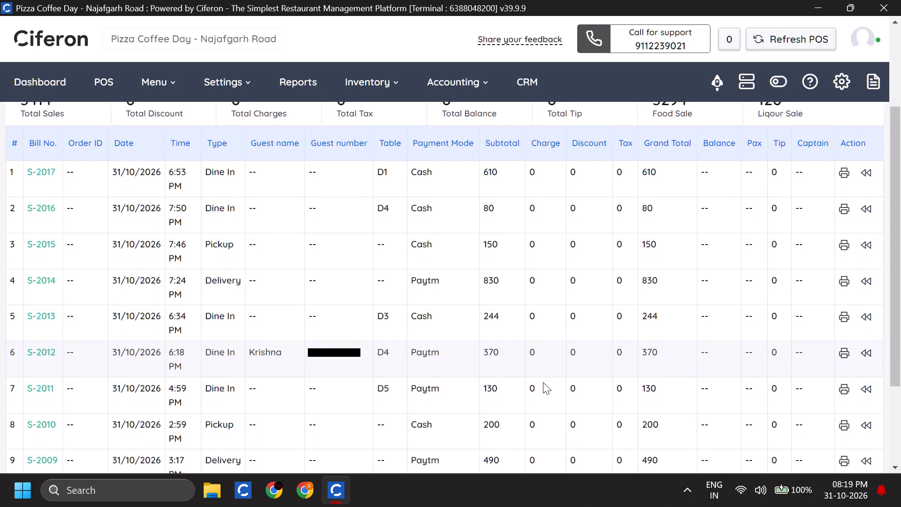
pyautogui.scroll(-1, 543, 382)
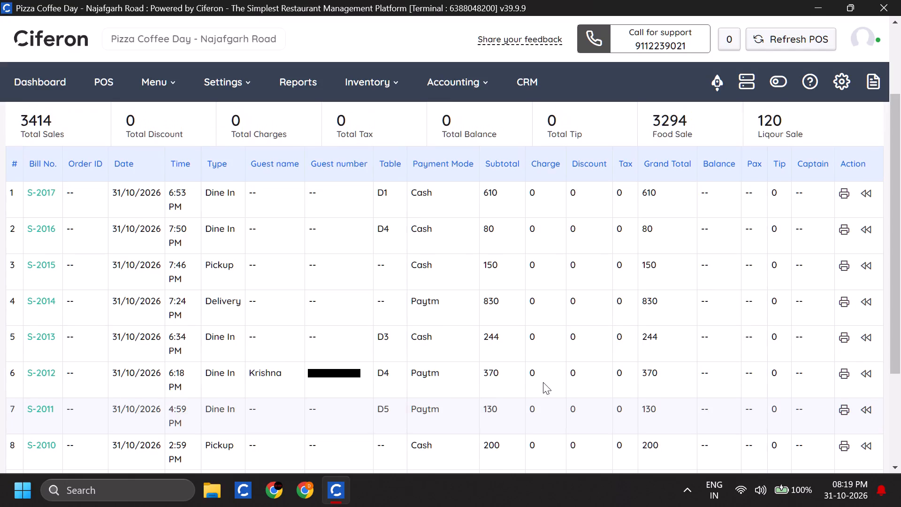
pyautogui.scroll(-1, 543, 382)
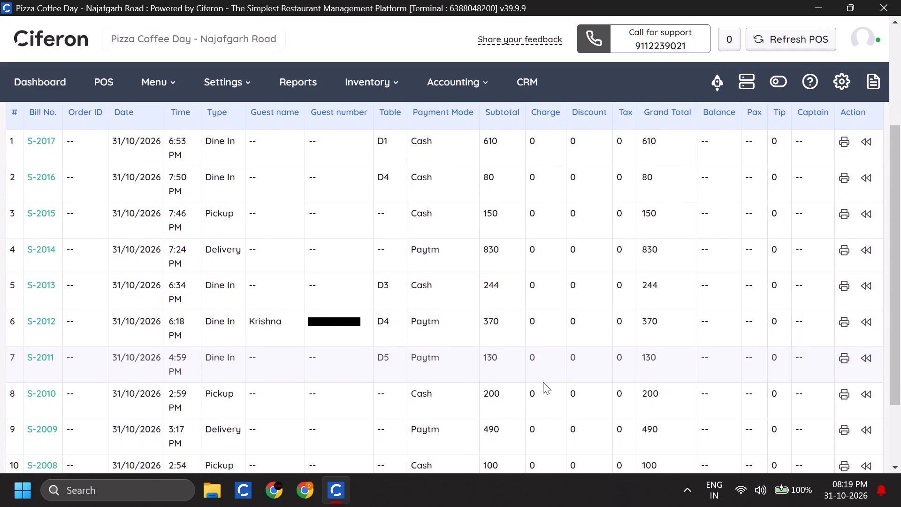
pyautogui.scroll(-3, 543, 382)
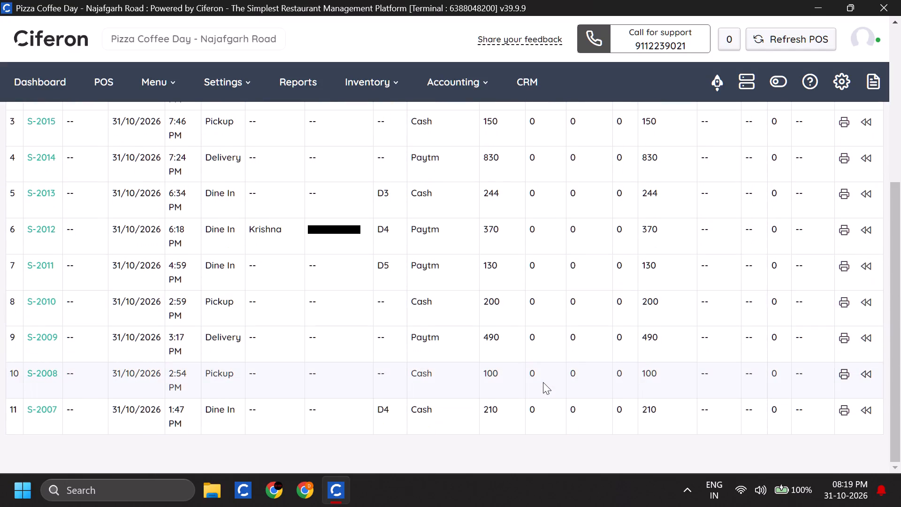
pyautogui.scroll(1, 543, 382)
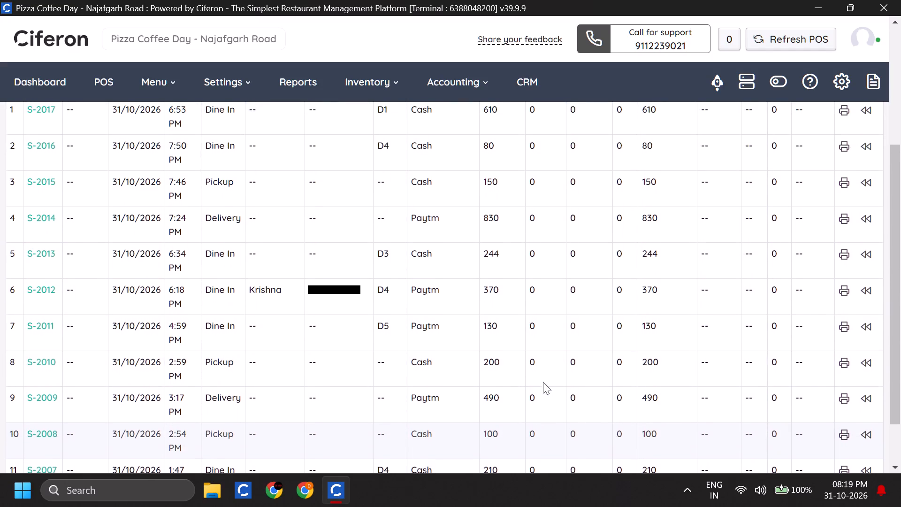
pyautogui.scroll(3, 543, 382)
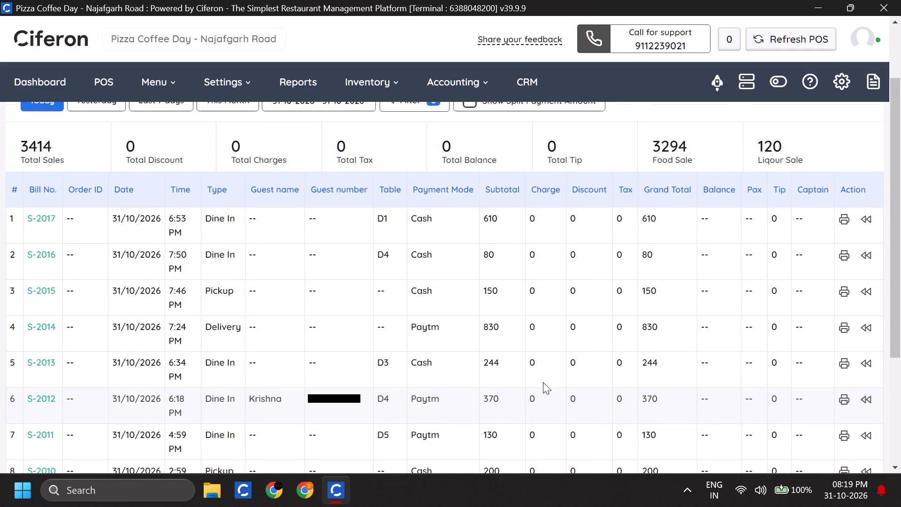
pyautogui.scroll(1, 543, 382)
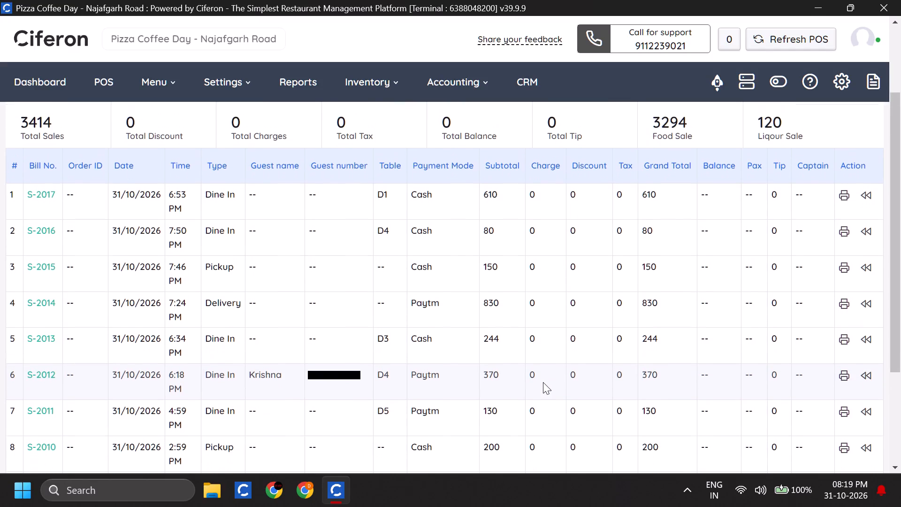
pyautogui.scroll(1, 543, 382)
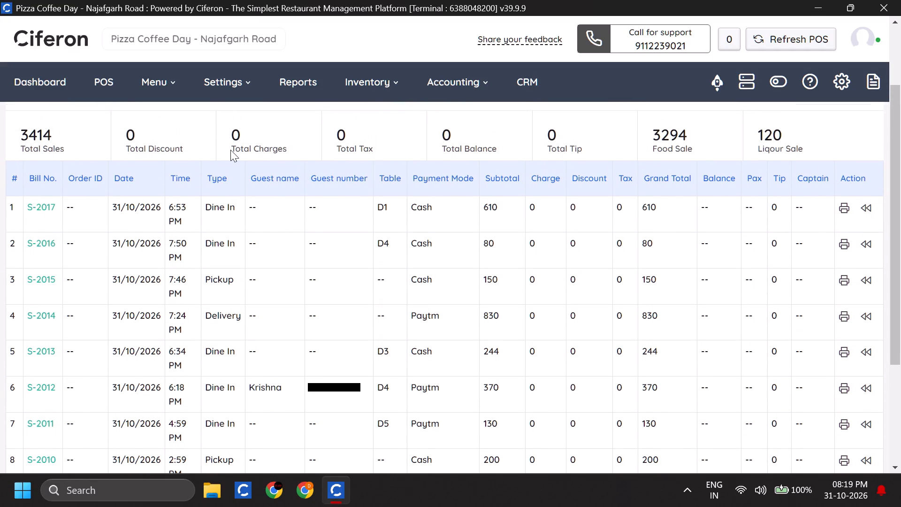
# Return from the sales report to the POS dine-in tables, briefly revisiting the sales dashboard.
pyautogui.click(101, 78)
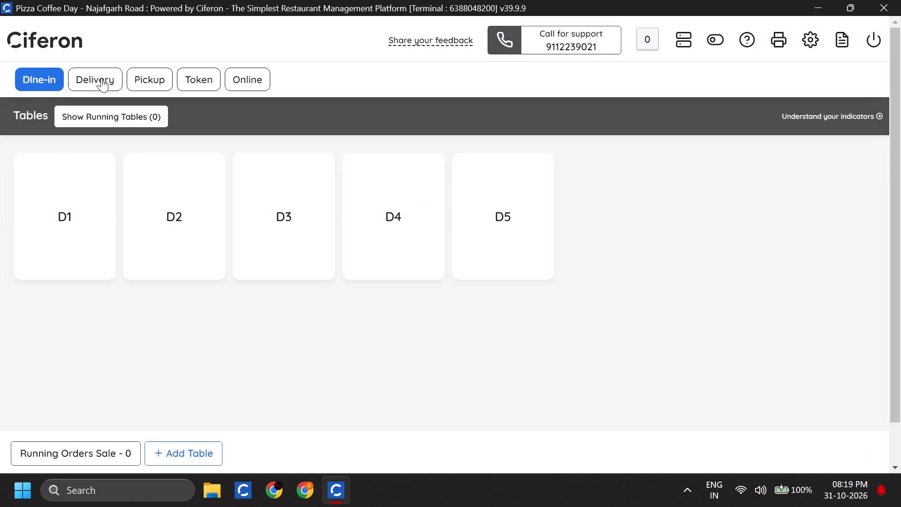
pyautogui.click(52, 56)
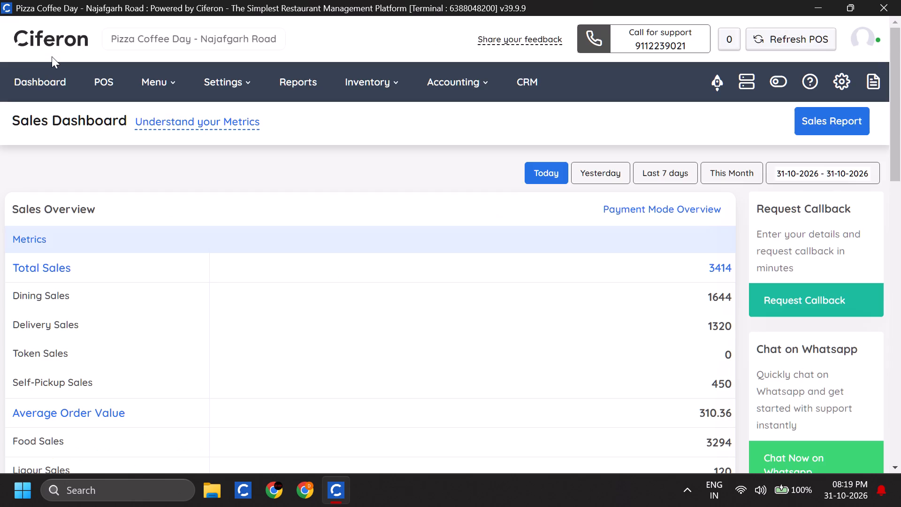
pyautogui.click(94, 81)
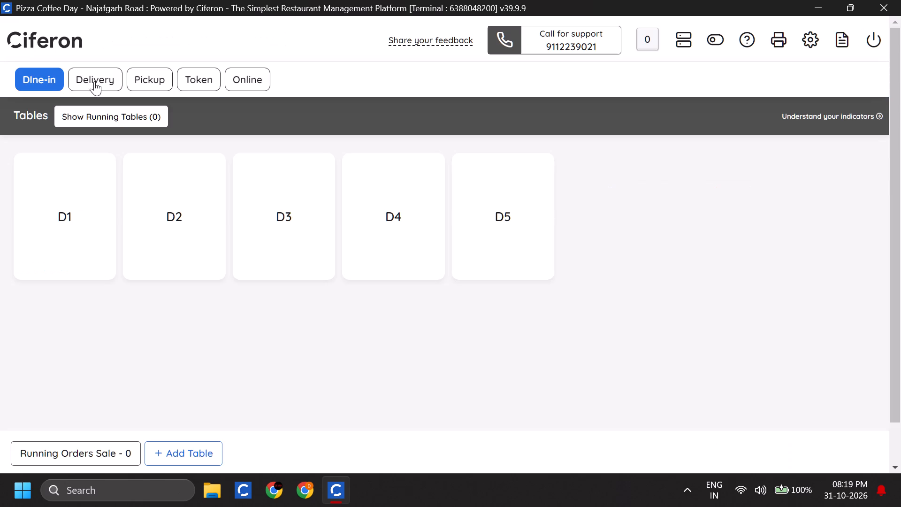
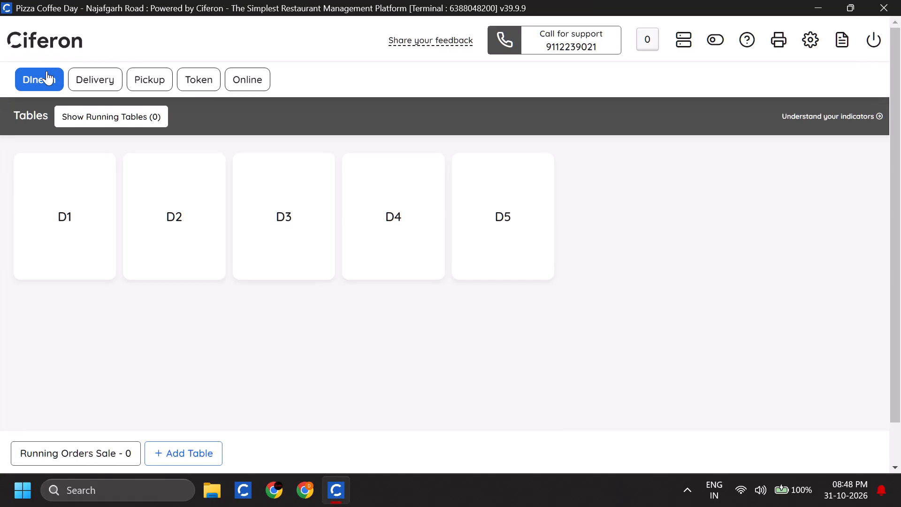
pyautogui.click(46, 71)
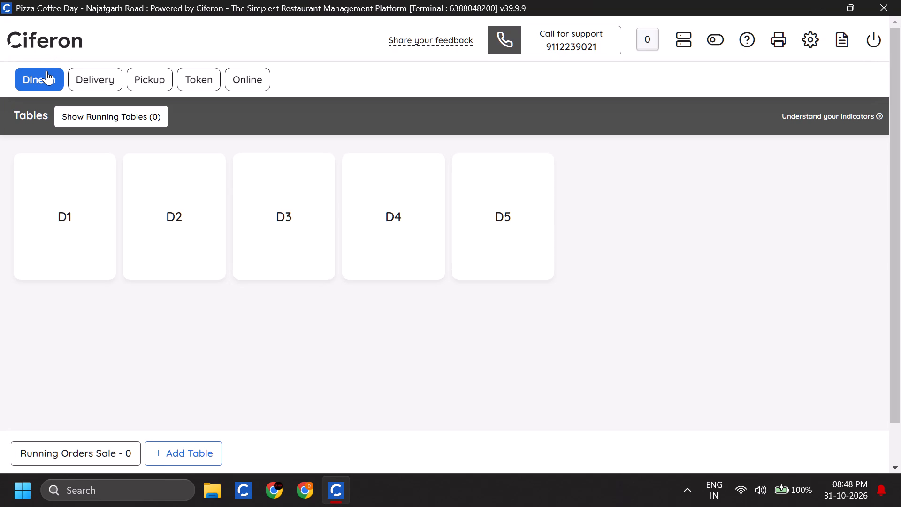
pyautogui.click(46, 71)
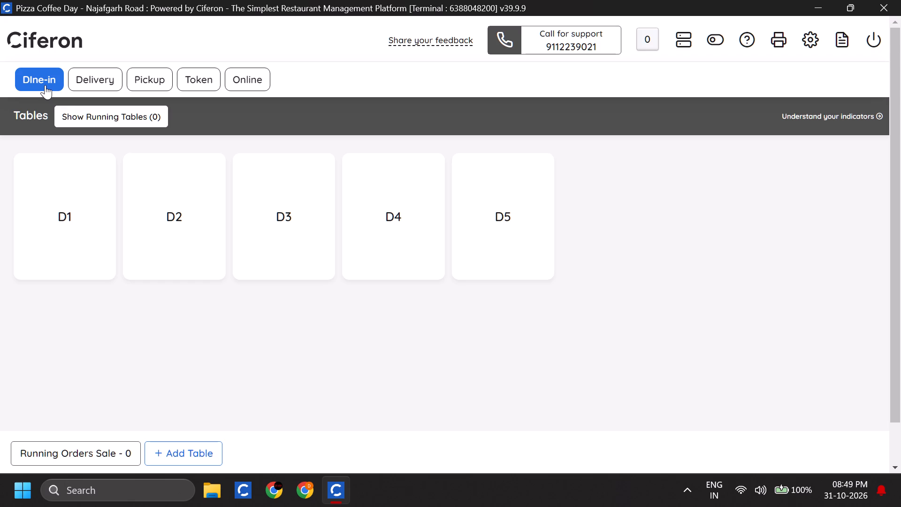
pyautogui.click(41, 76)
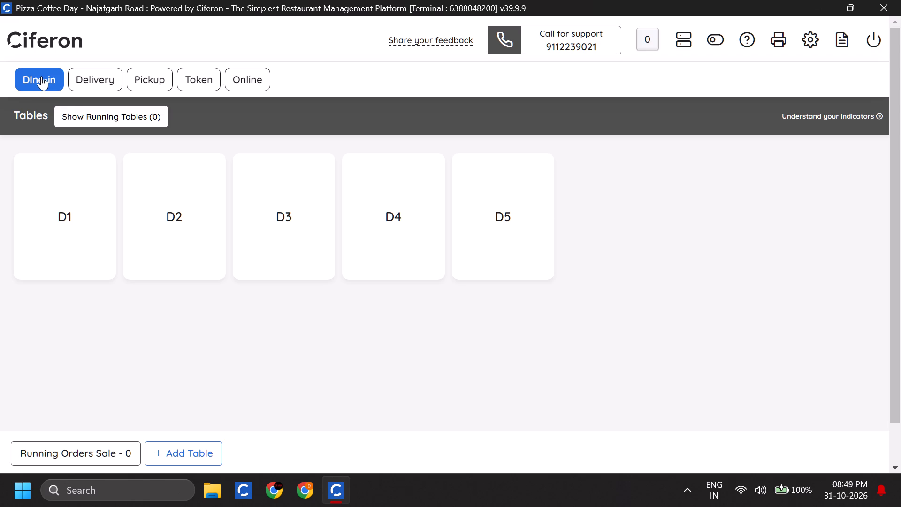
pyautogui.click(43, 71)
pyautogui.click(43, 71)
# Start a new delivery order from the delivery orders screen.
pyautogui.click(93, 73)
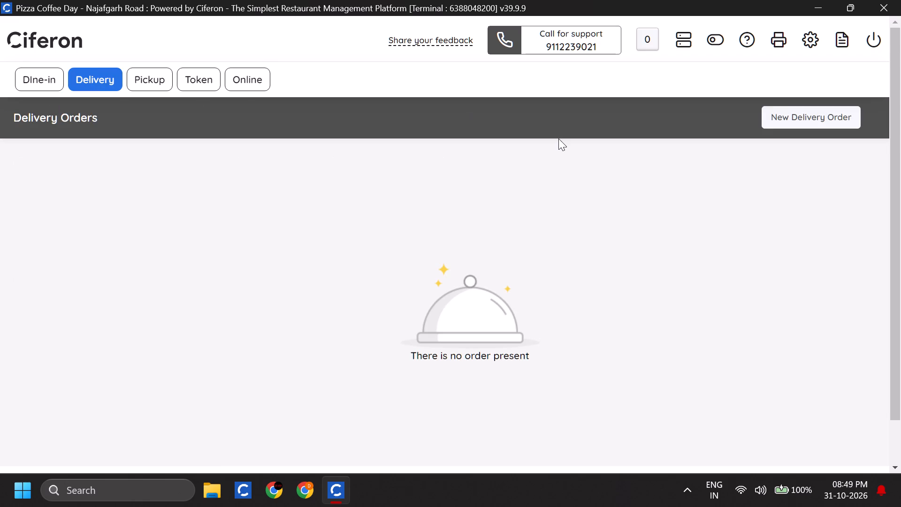
pyautogui.click(790, 113)
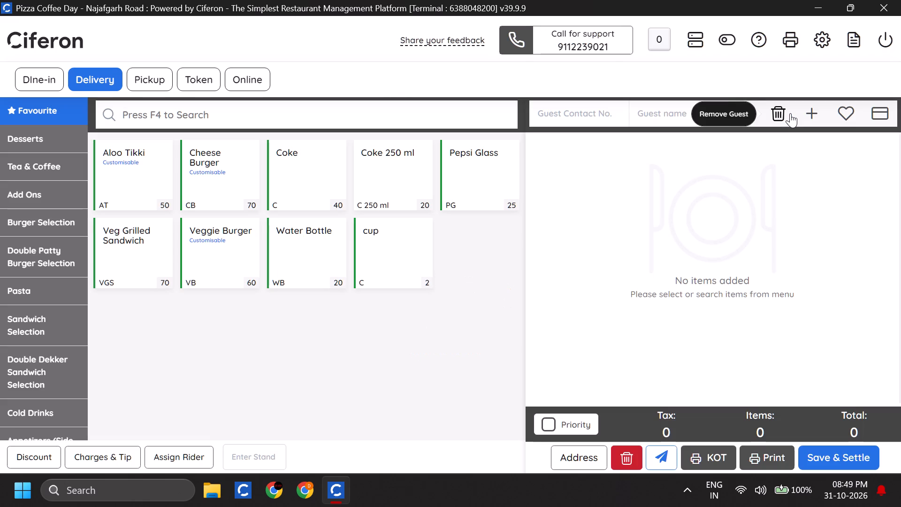
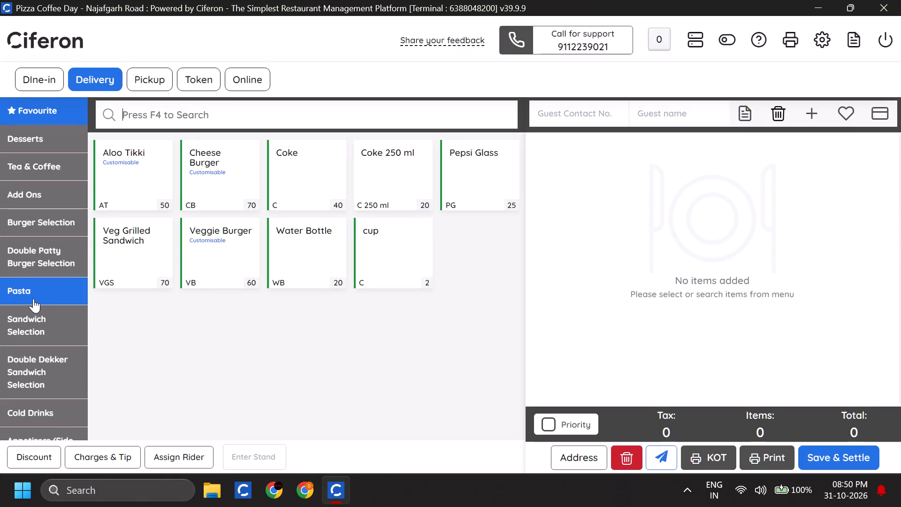
# Start a dine-in order on table D4 and add one White Sauce Pasta without the garlic bread add-on.
pyautogui.click(40, 69)
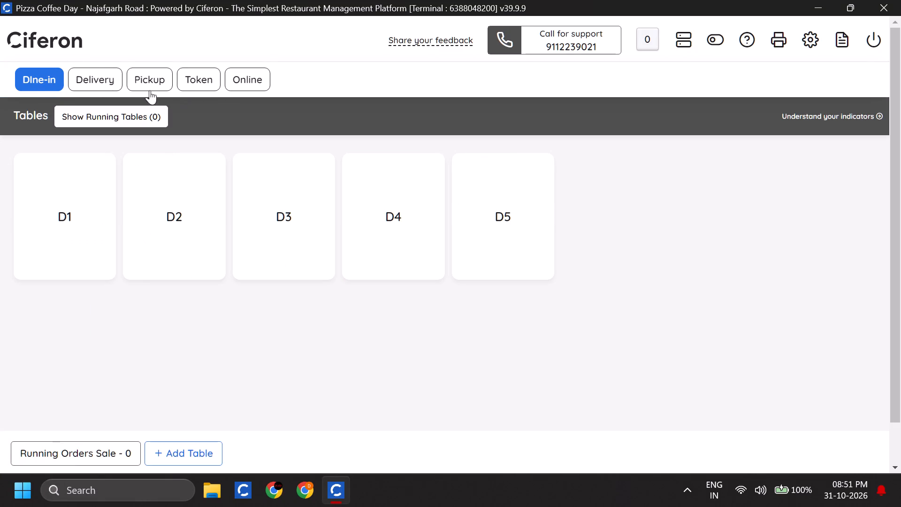
pyautogui.click(365, 223)
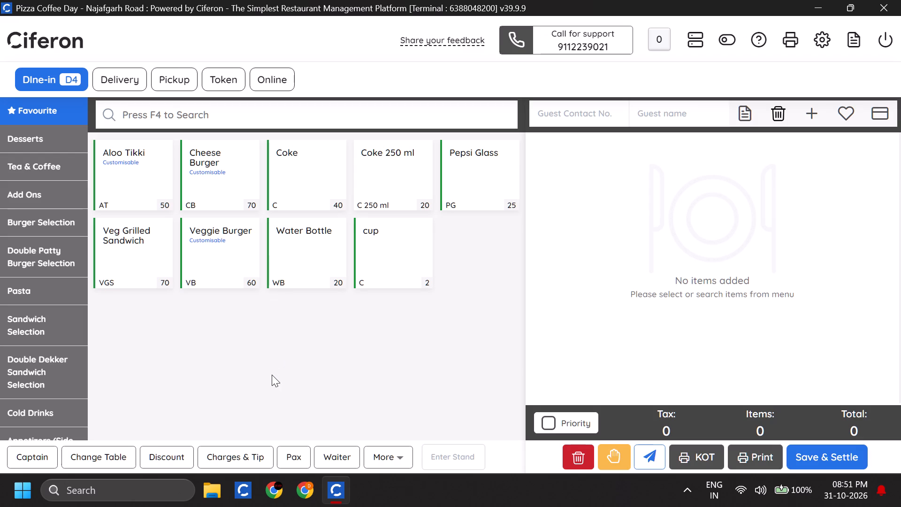
pyautogui.click(46, 293)
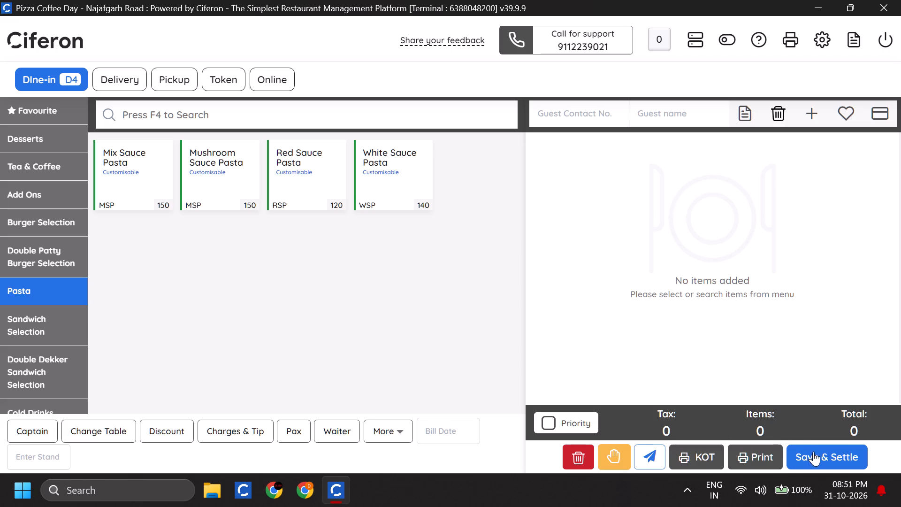
pyautogui.click(369, 160)
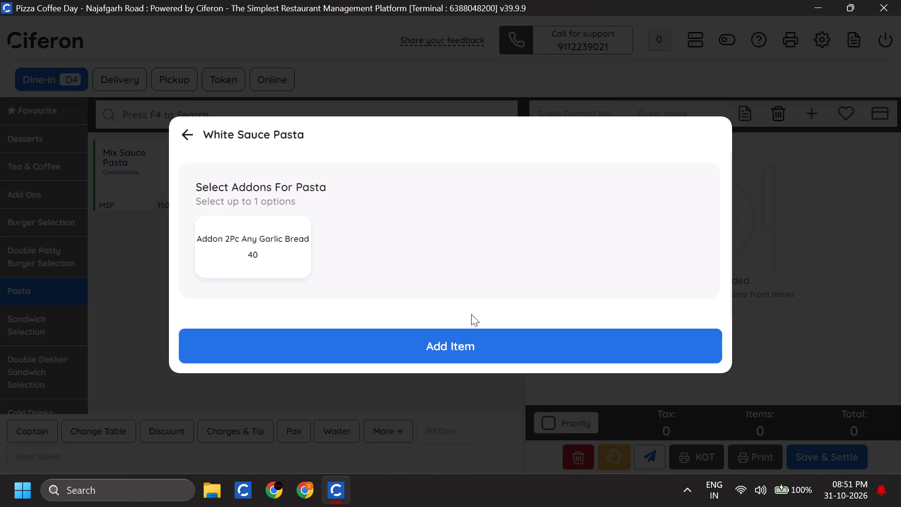
pyautogui.click(476, 342)
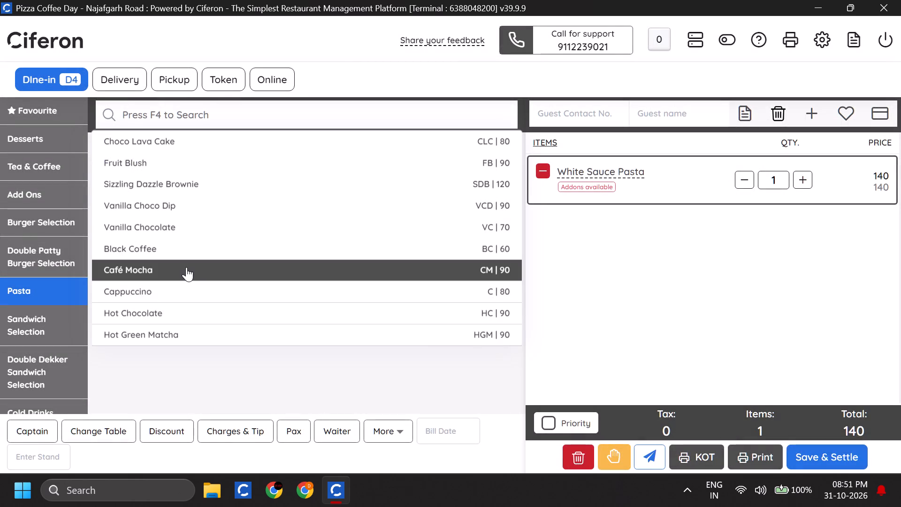
# Add one medium Cold Coffee from the cold coffee category to the D4 order.
pyautogui.scroll(-5, 57, 341)
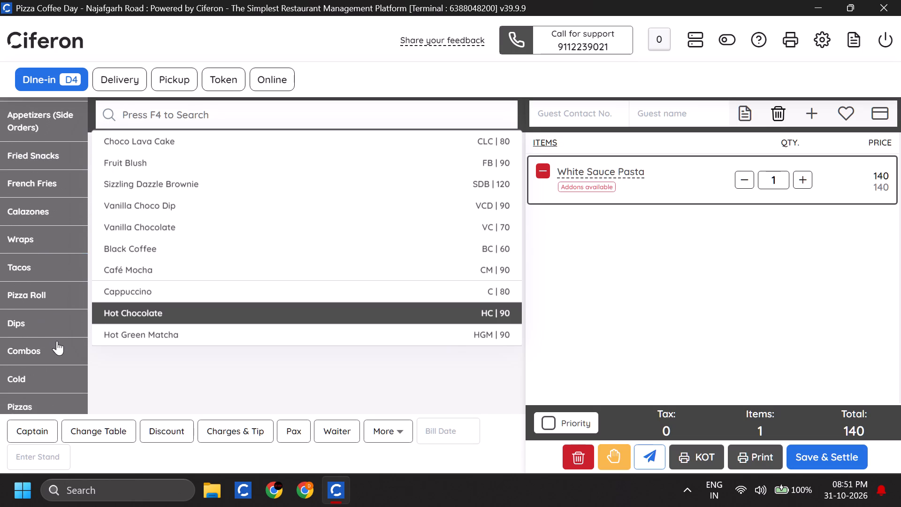
pyautogui.click(54, 374)
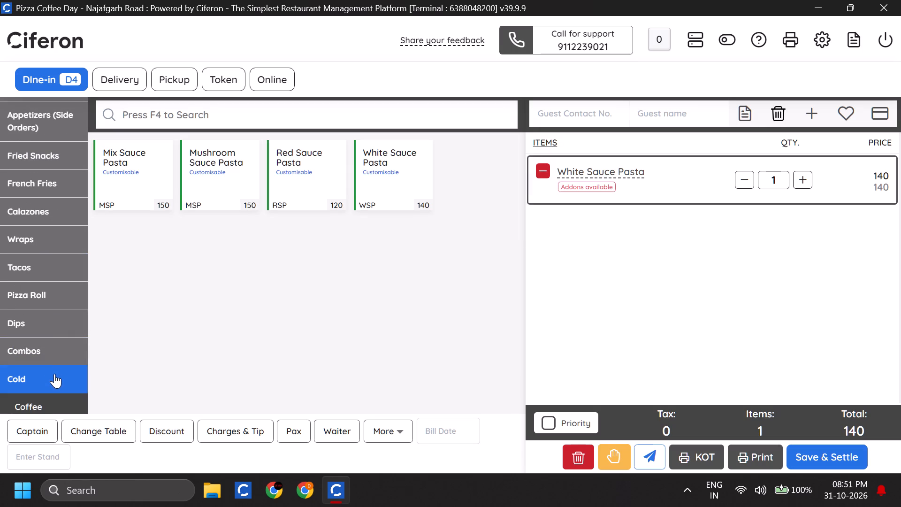
pyautogui.click(61, 399)
pyautogui.click(141, 144)
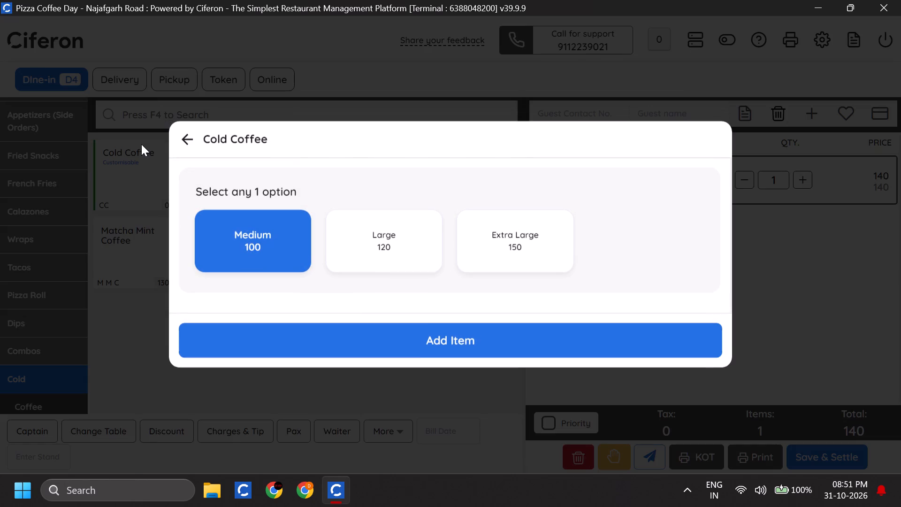
pyautogui.click(364, 335)
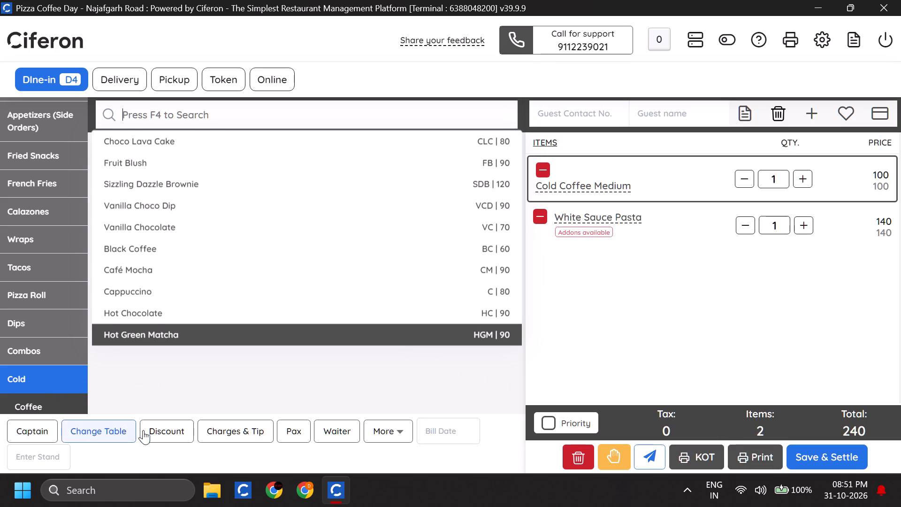
# Apply a flat discount of ₹50 to the whole D4 order.
pyautogui.click(163, 430)
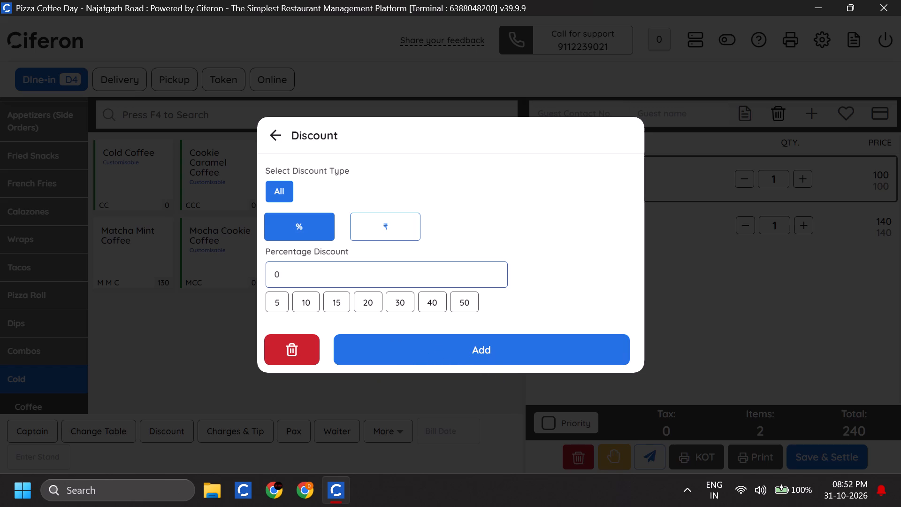
pyautogui.click(372, 227)
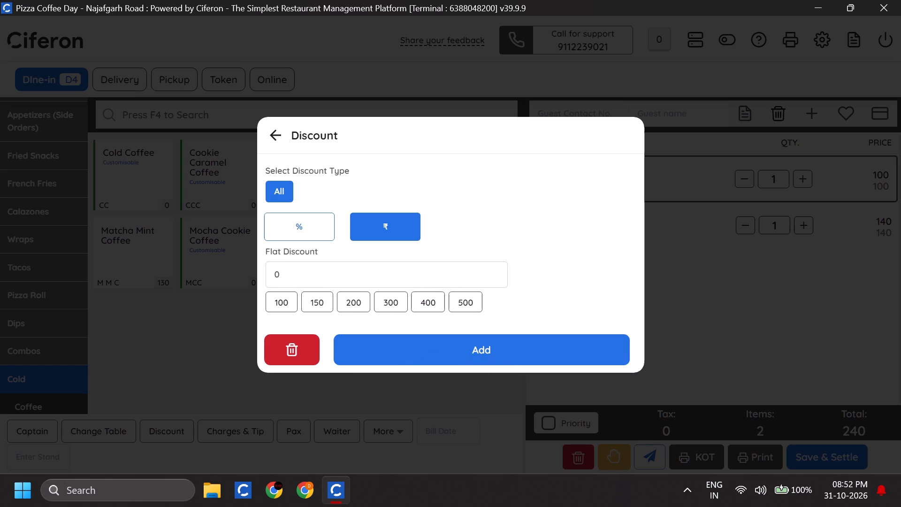
pyautogui.click(346, 270)
pyautogui.write('50')
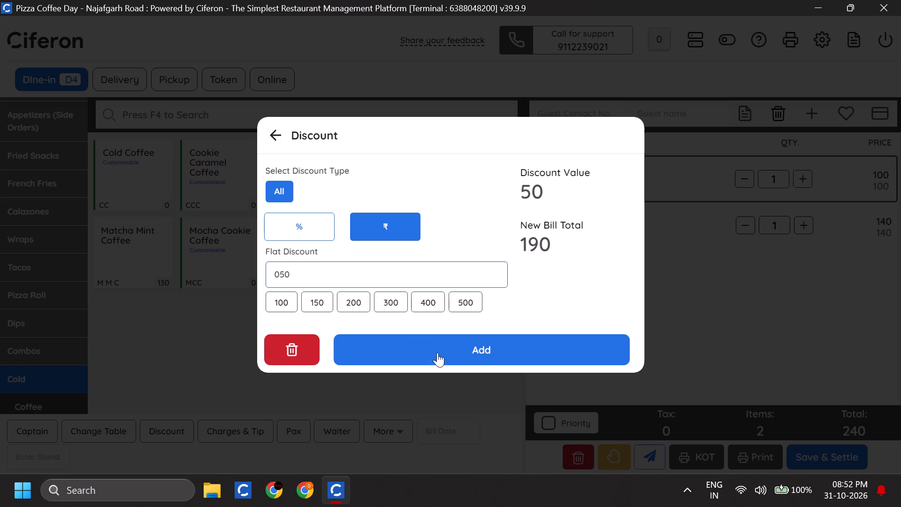
pyautogui.click(437, 353)
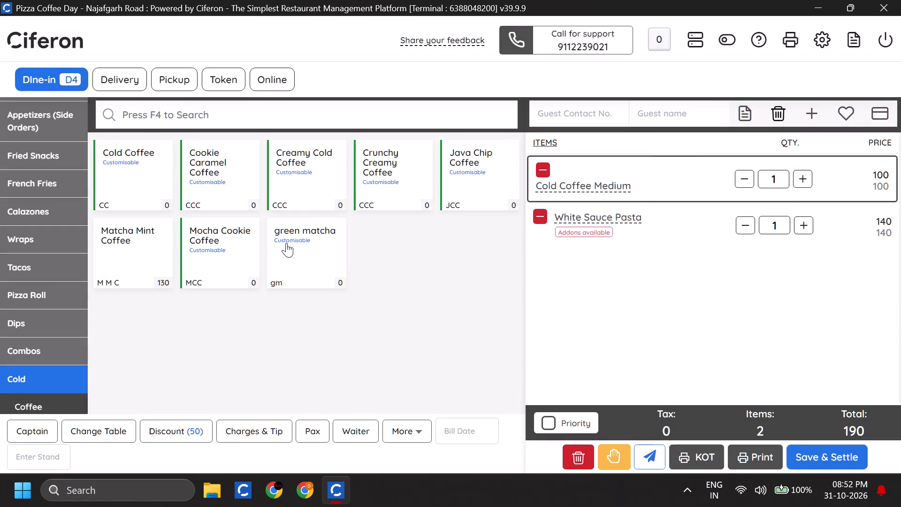
# Return to the dine-in tables overview from the D4 order.
pyautogui.click(40, 74)
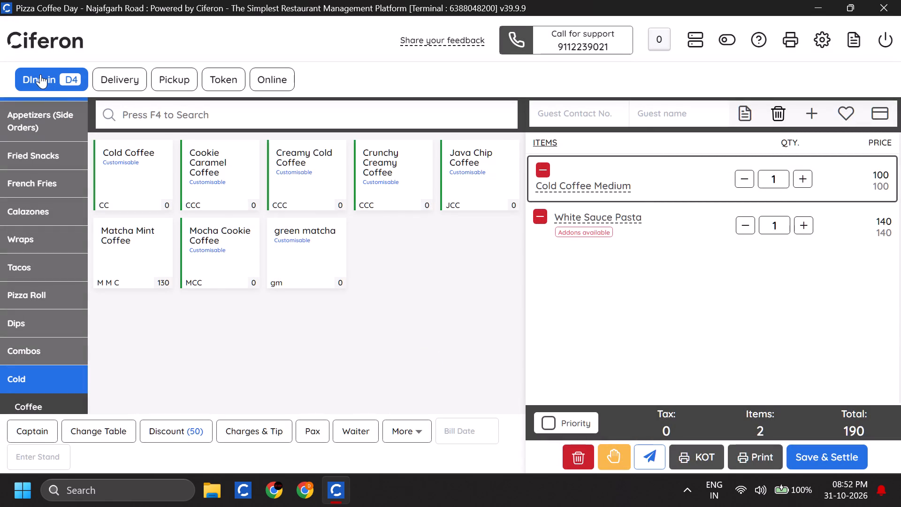
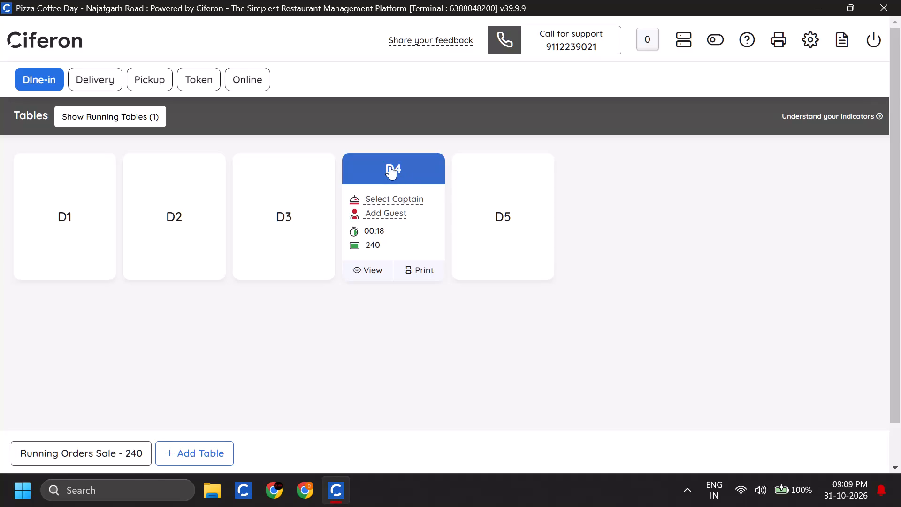
# Reopen the running D4 order and save and settle it with a full cash payment of ₹190.
pyautogui.click(390, 166)
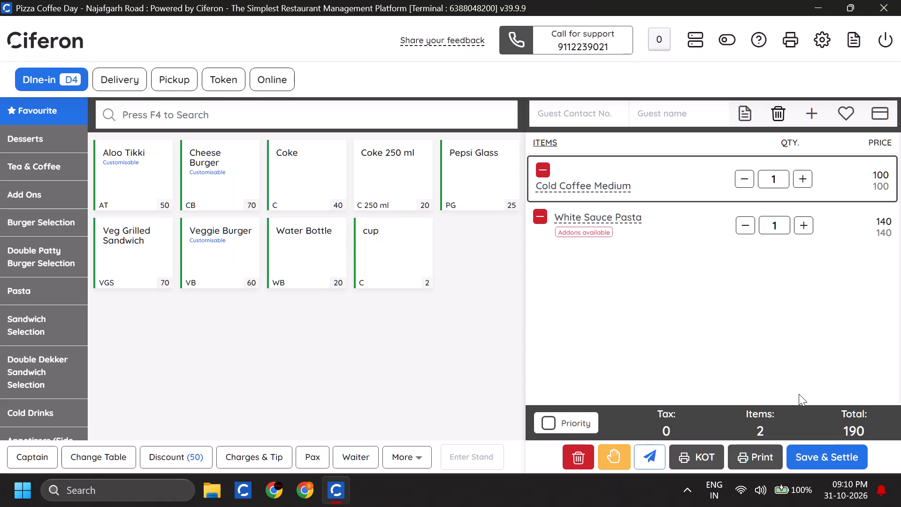
pyautogui.click(834, 452)
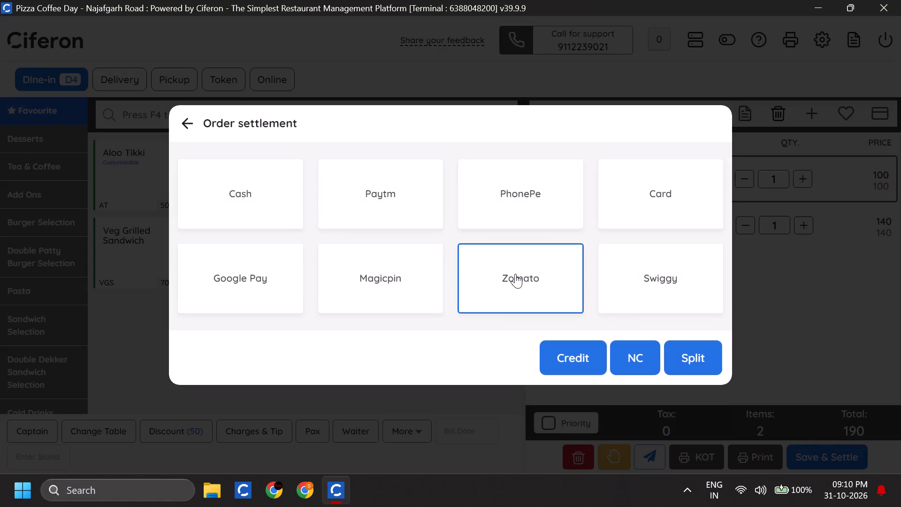
pyautogui.click(267, 198)
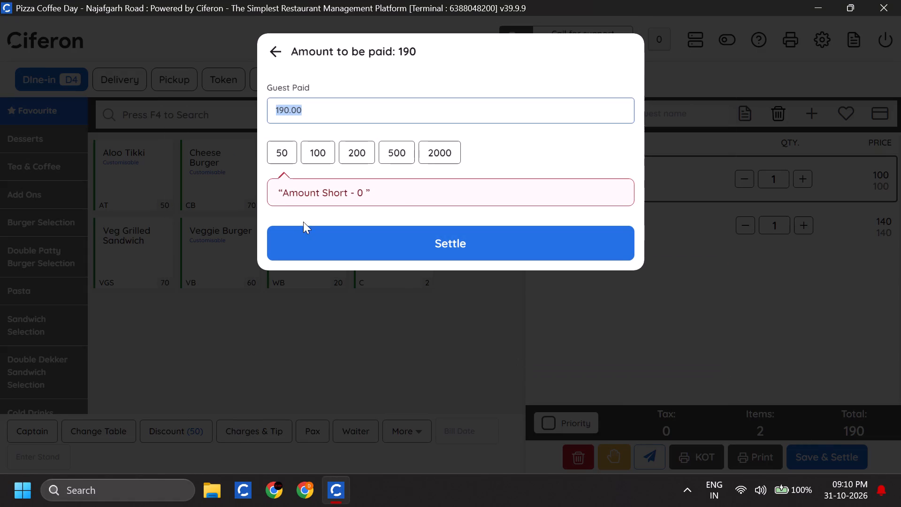
pyautogui.click(322, 242)
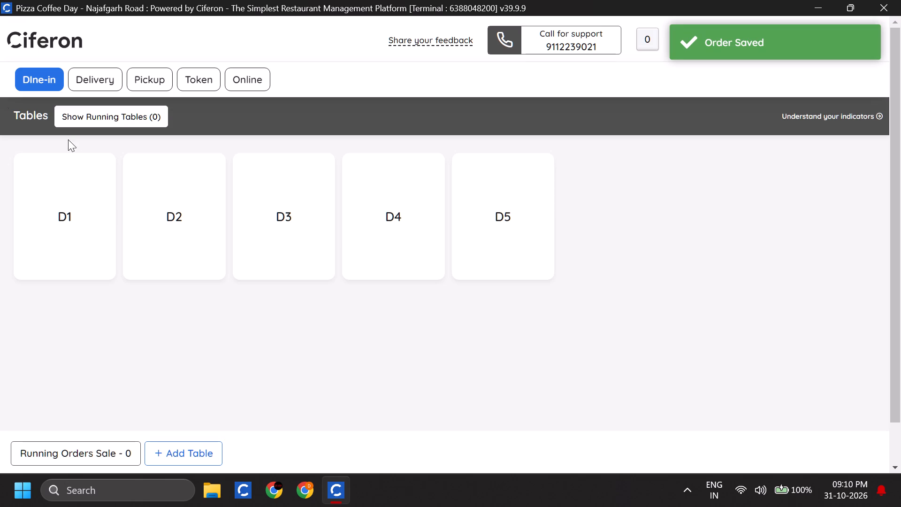
# View today's sales dashboard and return to the POS dine-in tables overview.
pyautogui.moveTo(29, 68); pyautogui.dragTo(34, 70)
pyautogui.click(34, 70)
pyautogui.click(41, 57)
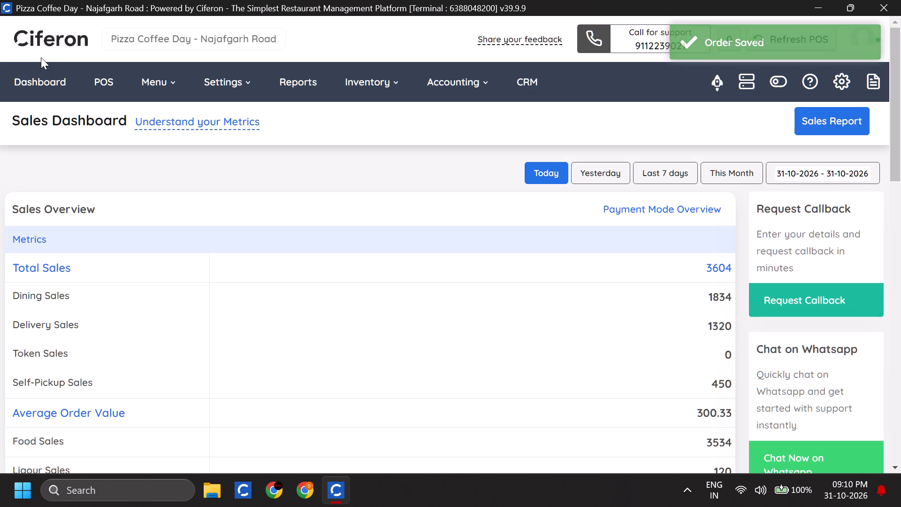
pyautogui.click(103, 84)
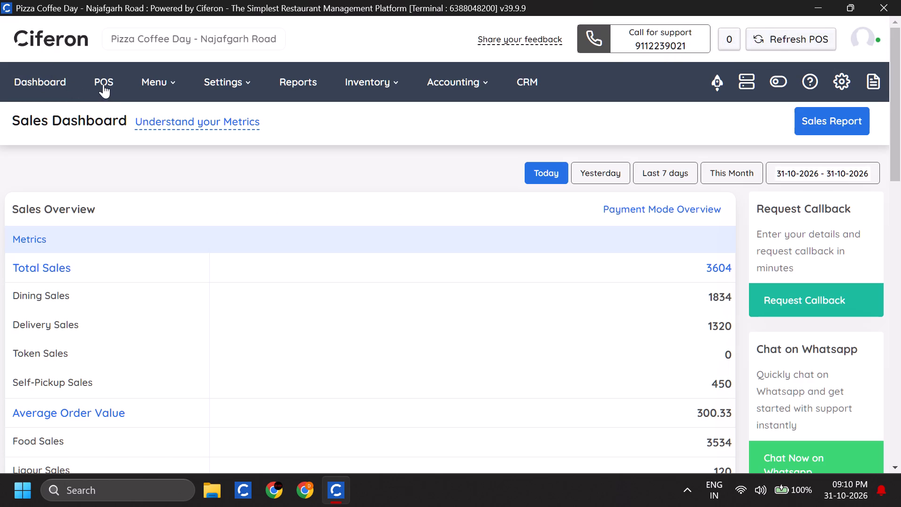
pyautogui.click(32, 69)
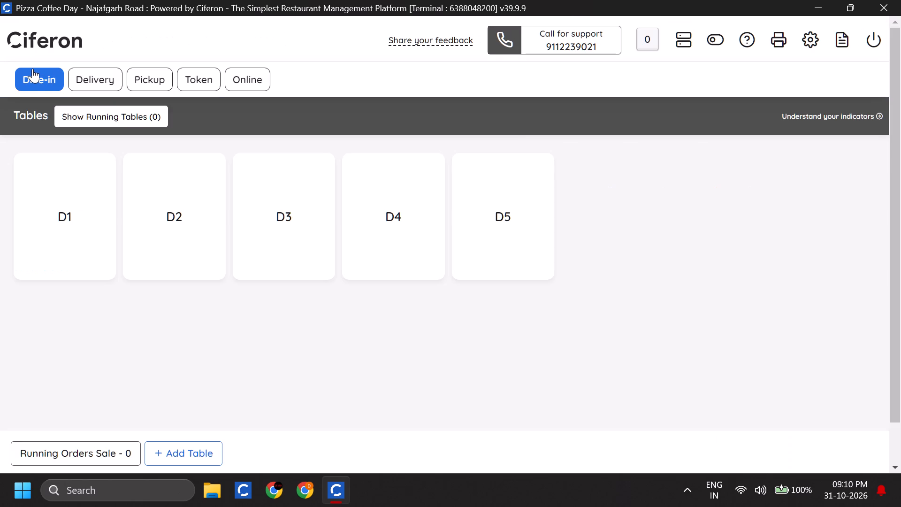
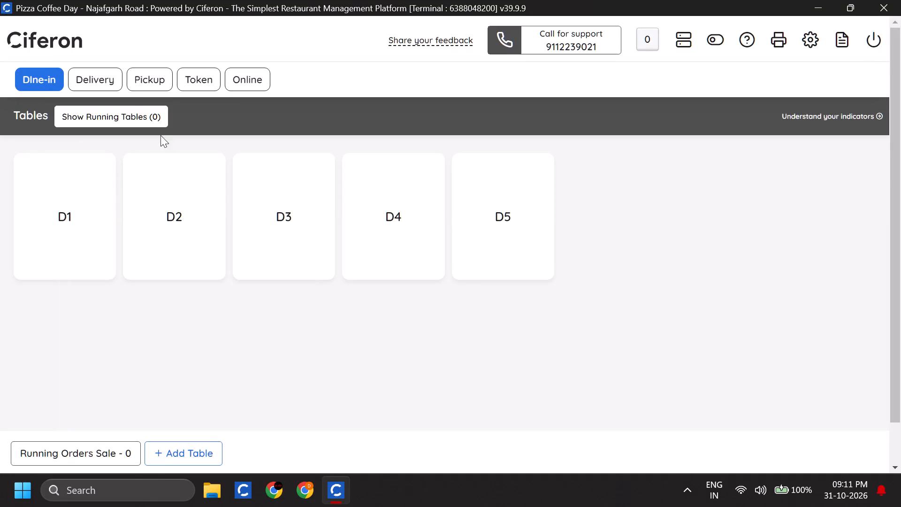
# Start a new pickup order with one Cheese Sandwich from the Sandwich Selection and return to the dine-in tables overview.
pyautogui.doubleClick(142, 83)
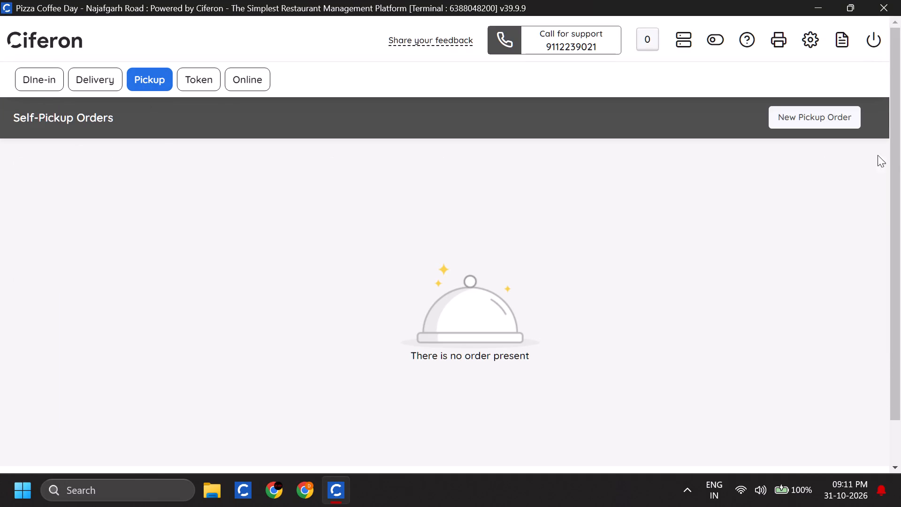
pyautogui.click(792, 115)
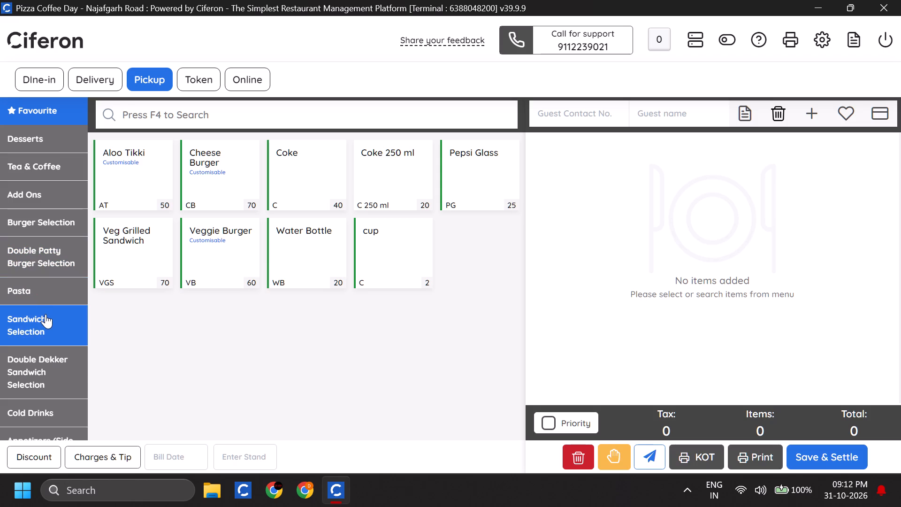
pyautogui.click(46, 314)
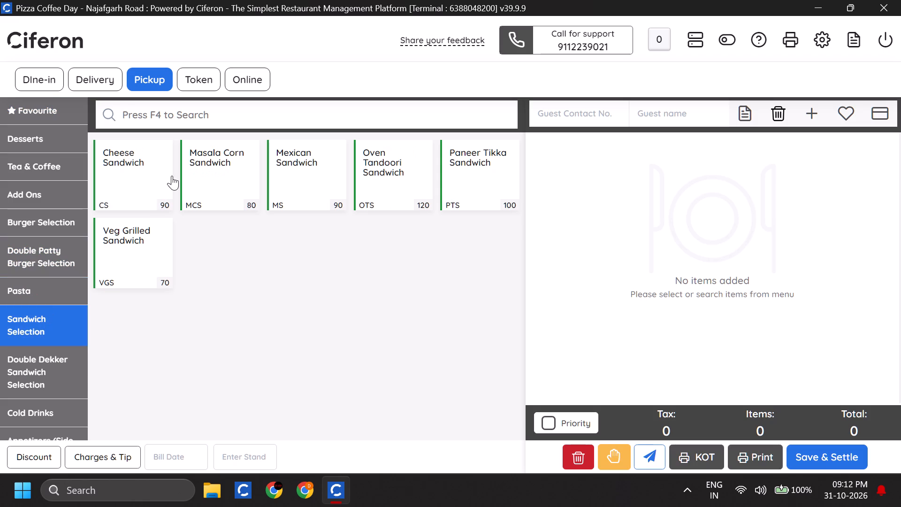
pyautogui.click(166, 176)
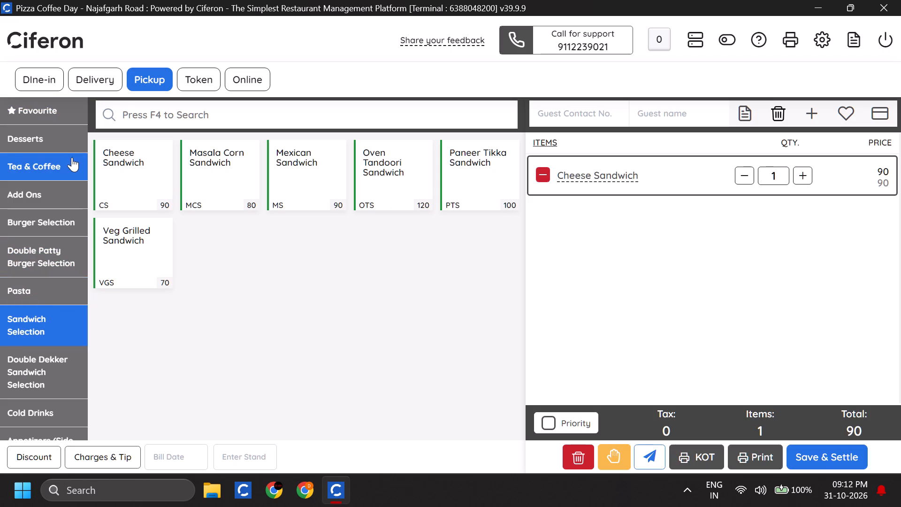
pyautogui.click(43, 80)
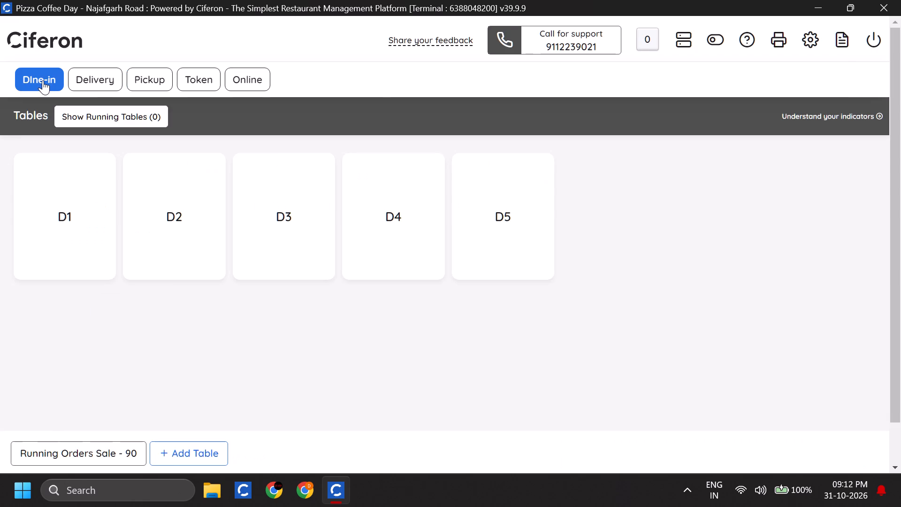
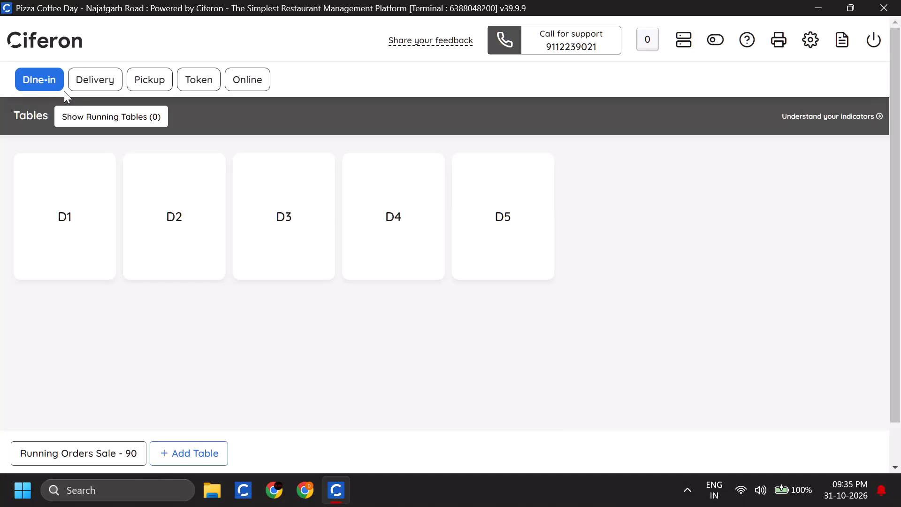
# Open the running Cheese Sandwich pickup order and settle it in cash with 90 as the guest-paid amount.
pyautogui.click(55, 56)
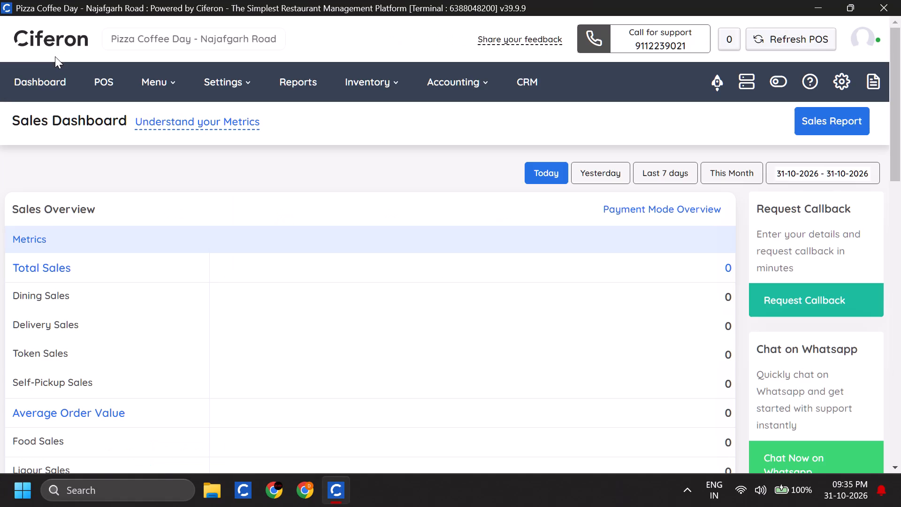
pyautogui.click(99, 82)
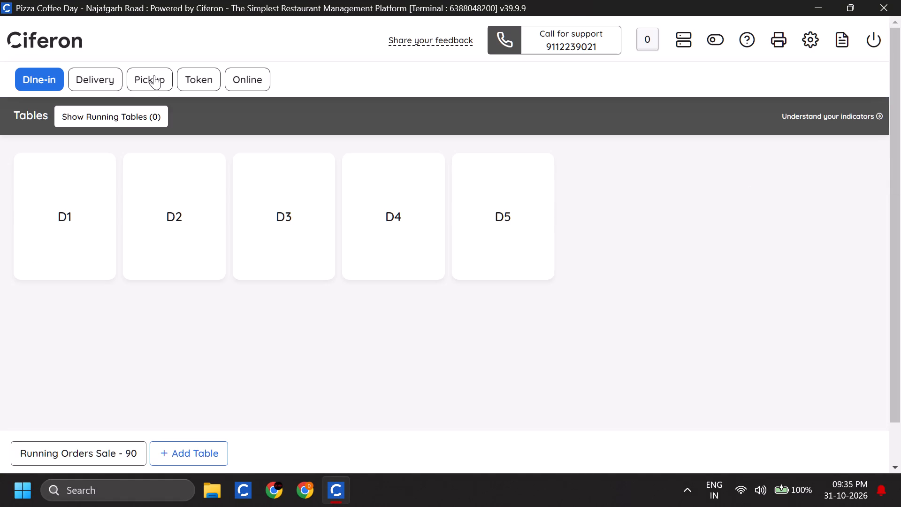
pyautogui.click(154, 75)
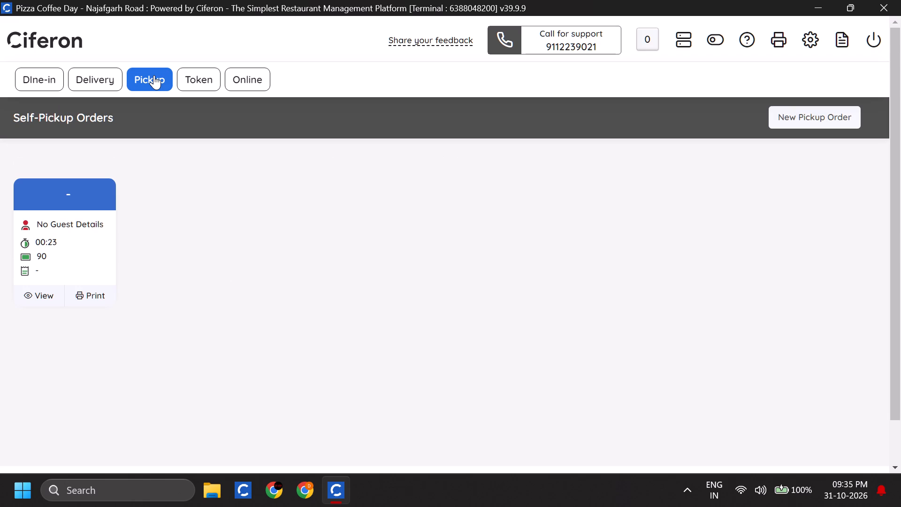
pyautogui.click(76, 191)
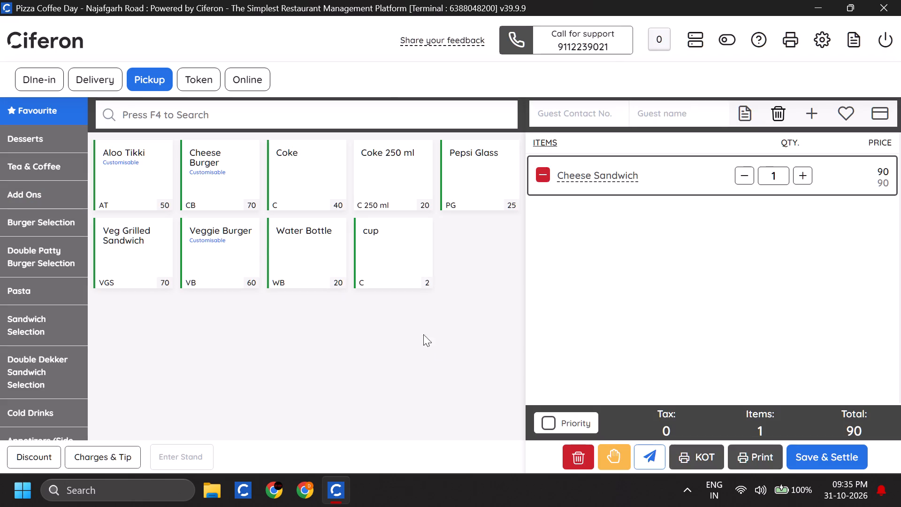
pyautogui.click(810, 455)
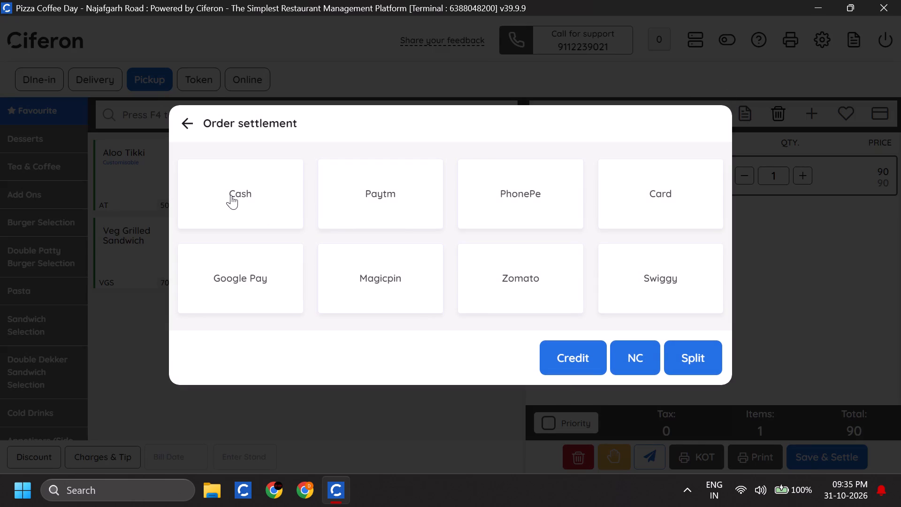
pyautogui.click(231, 195)
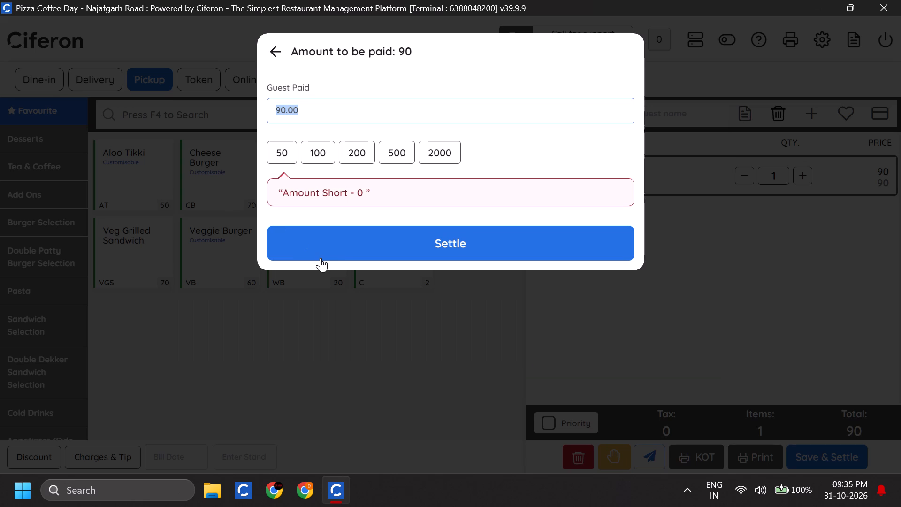
pyautogui.click(336, 247)
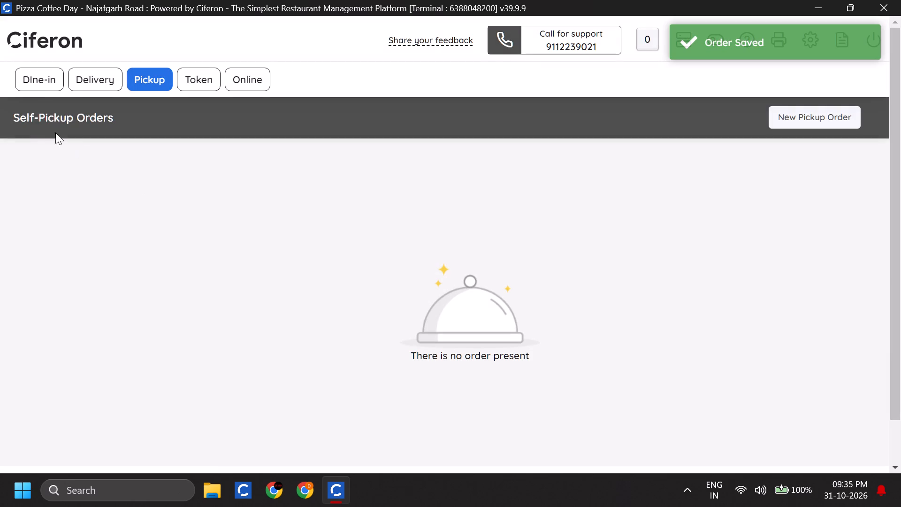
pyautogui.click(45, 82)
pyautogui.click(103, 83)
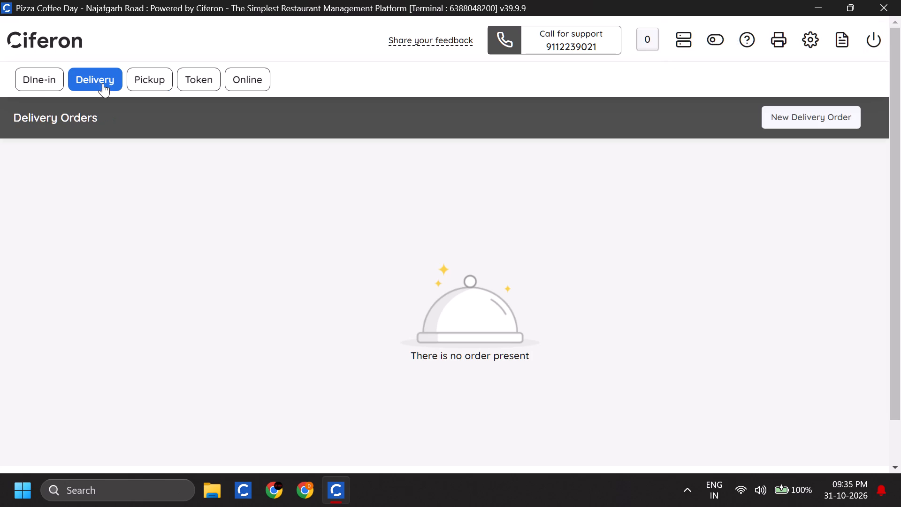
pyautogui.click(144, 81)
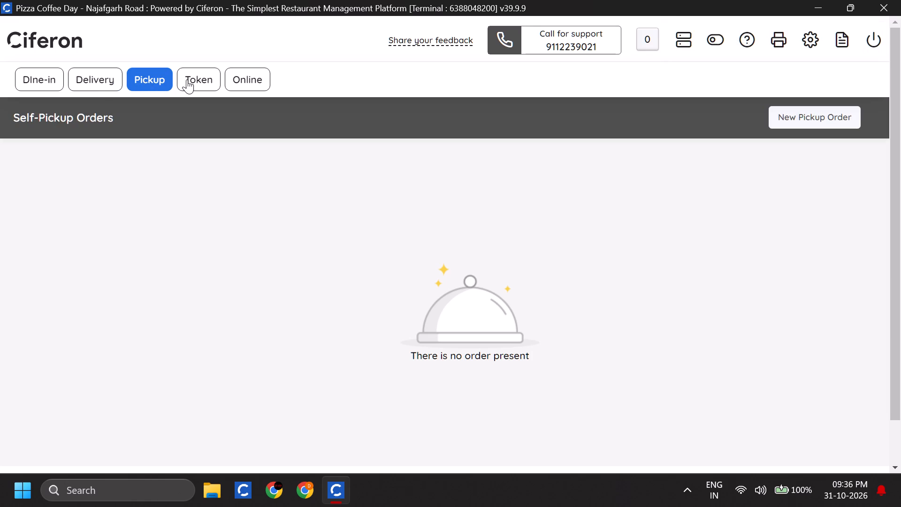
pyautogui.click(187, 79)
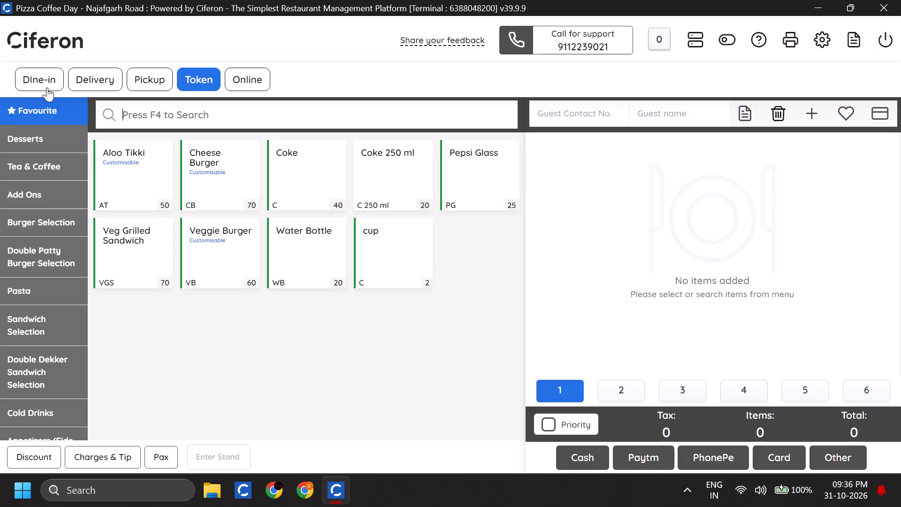
# Start a new pickup order with one Regular Tandoori Paneer from the Signature Range Pizza category, without add-ons.
pyautogui.click(139, 85)
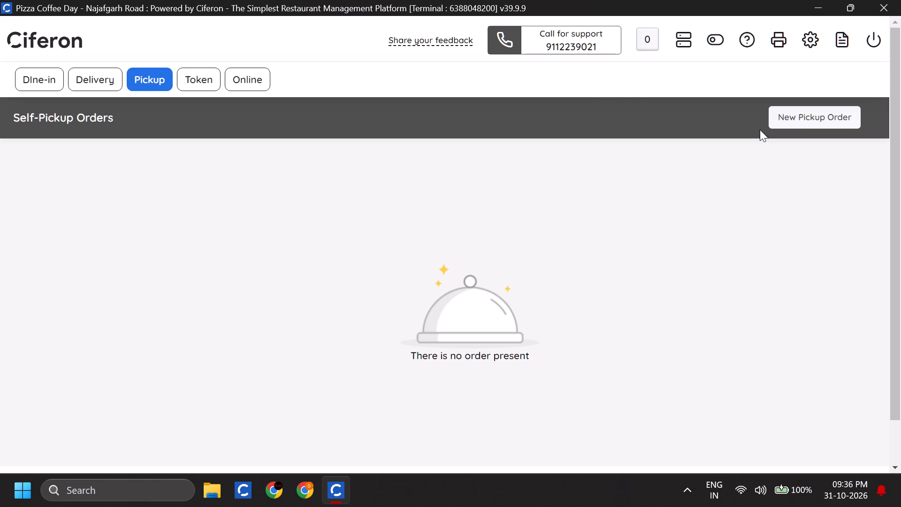
pyautogui.click(809, 110)
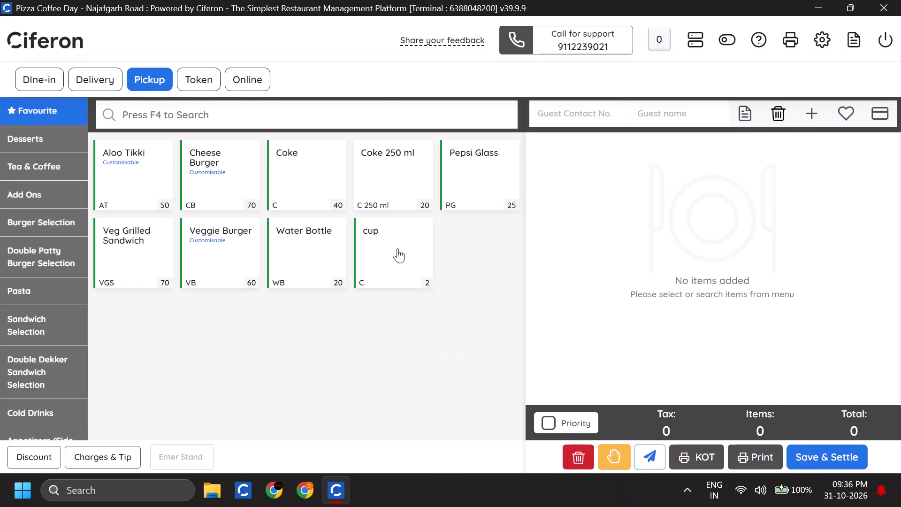
pyautogui.scroll(-8, 55, 352)
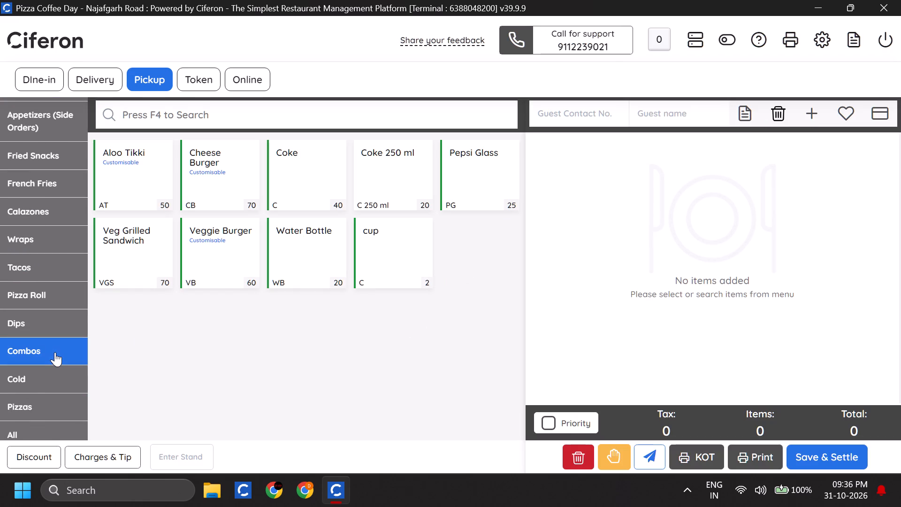
pyautogui.click(38, 399)
pyautogui.scroll(-2, 38, 399)
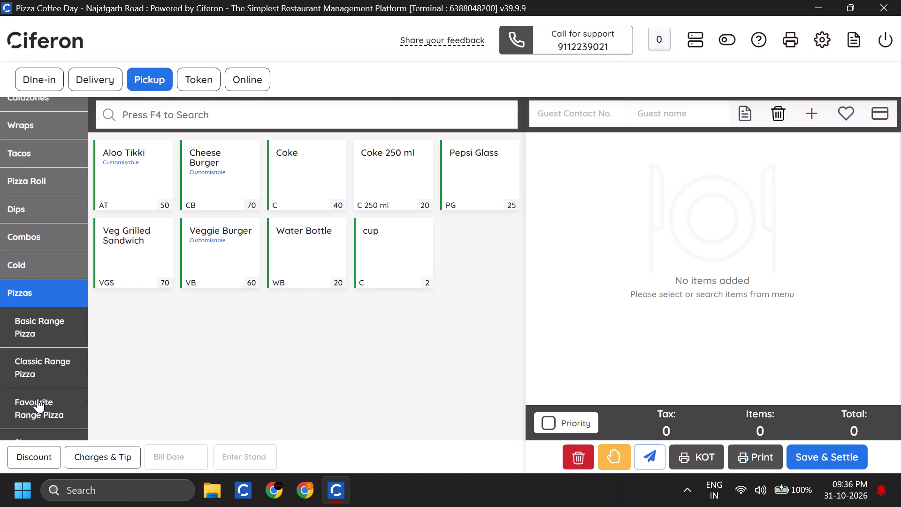
pyautogui.scroll(-1, 38, 399)
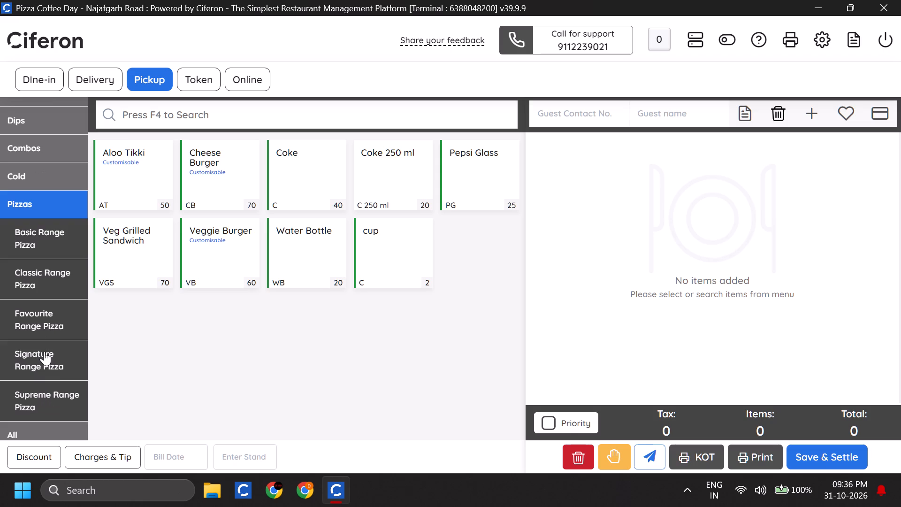
pyautogui.click(44, 351)
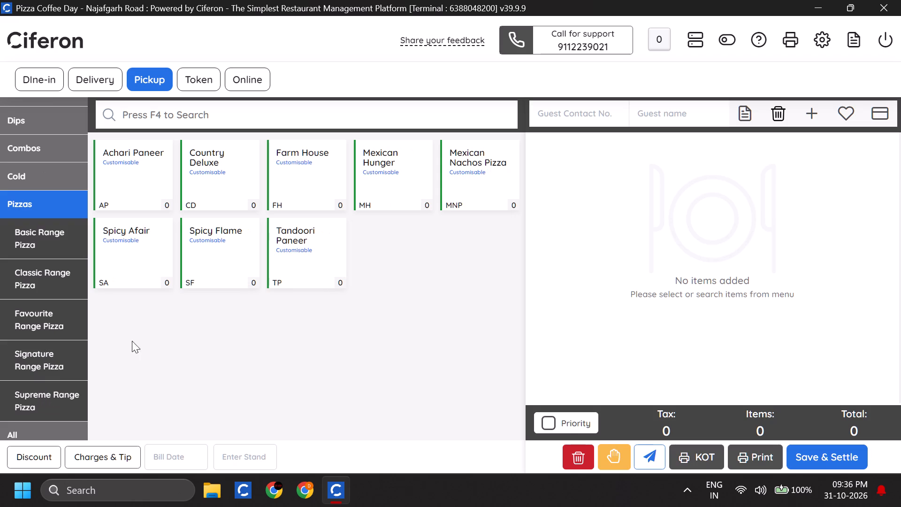
pyautogui.click(307, 241)
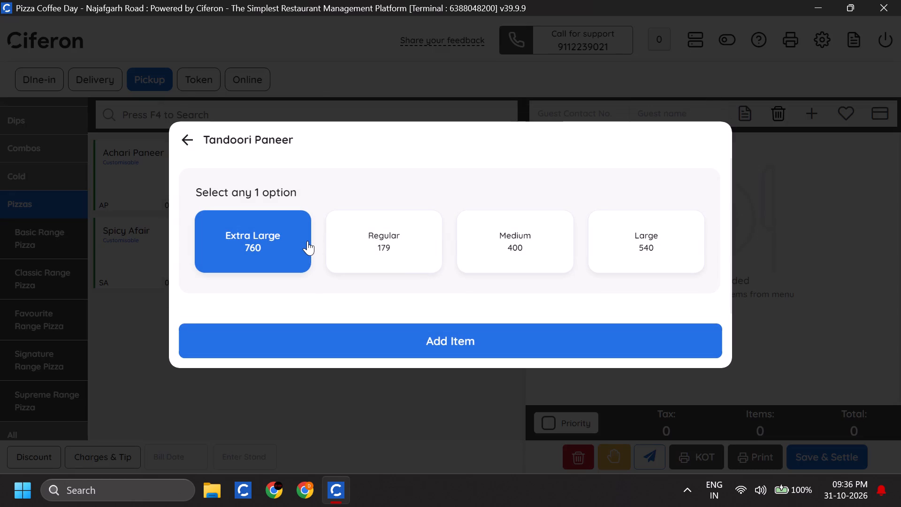
pyautogui.click(385, 233)
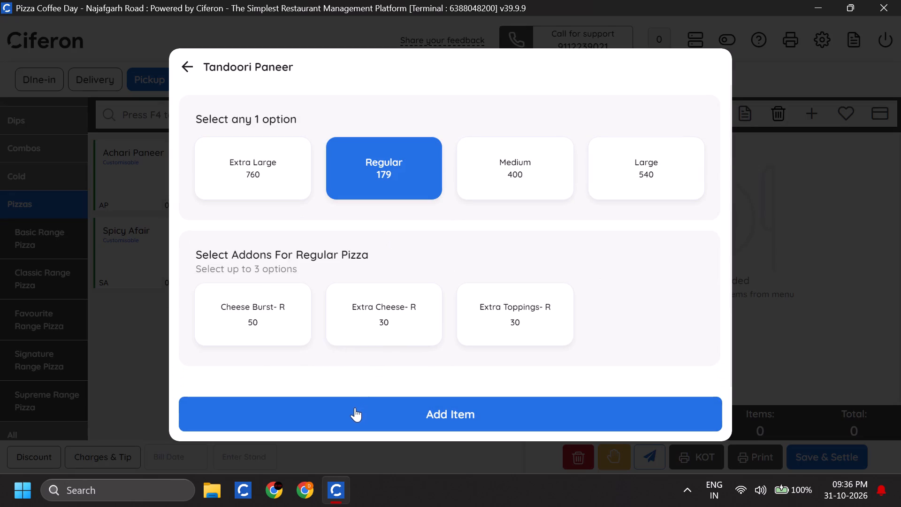
pyautogui.click(352, 408)
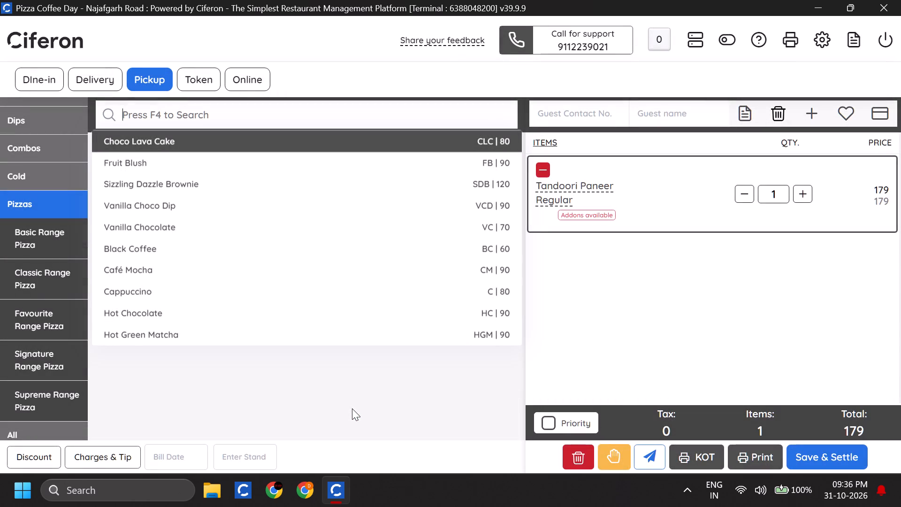
# Save the Tandoori Paneer pickup order and settle it in full with cash.
pyautogui.click(825, 459)
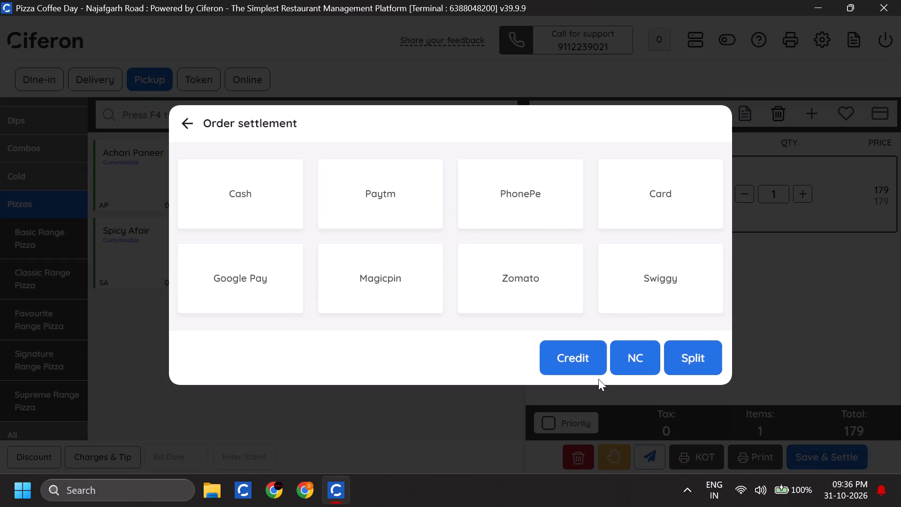
pyautogui.click(260, 195)
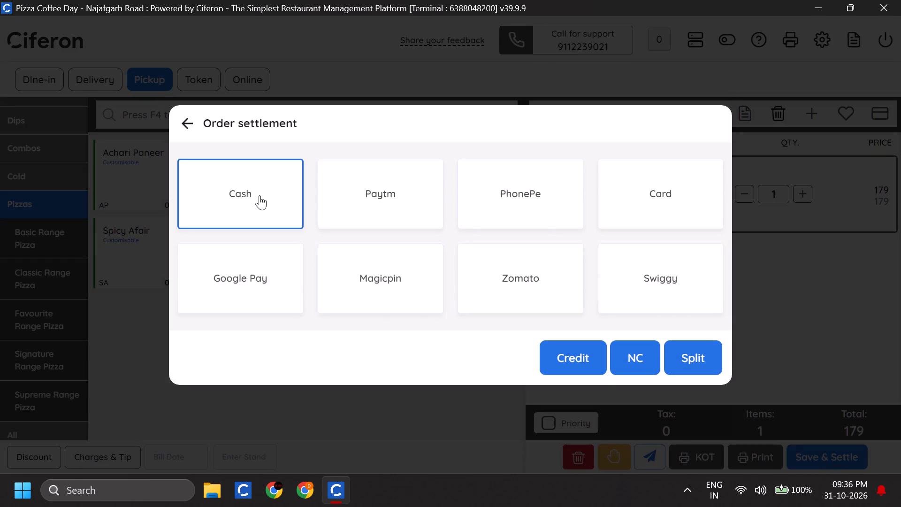
pyautogui.click(331, 247)
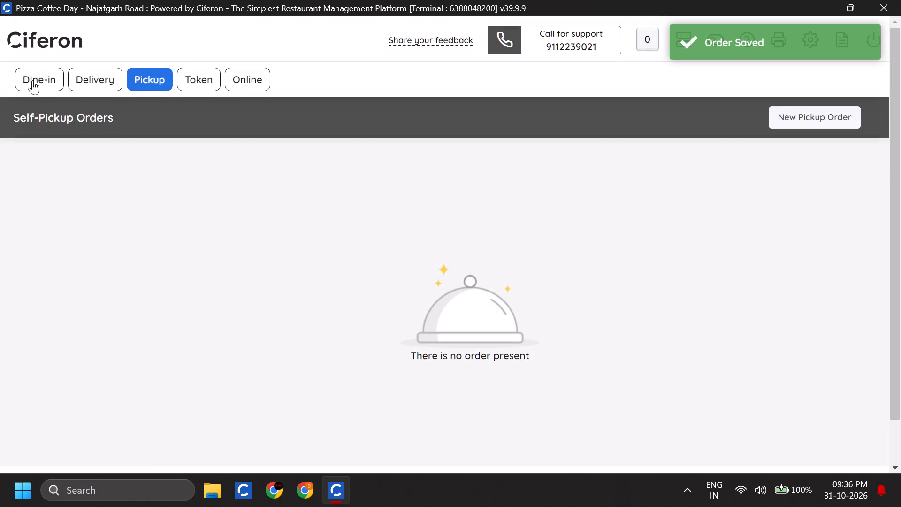
# Return to the dine-in tables overview and open the Sales Dashboard to review today's sales.
pyautogui.click(32, 80)
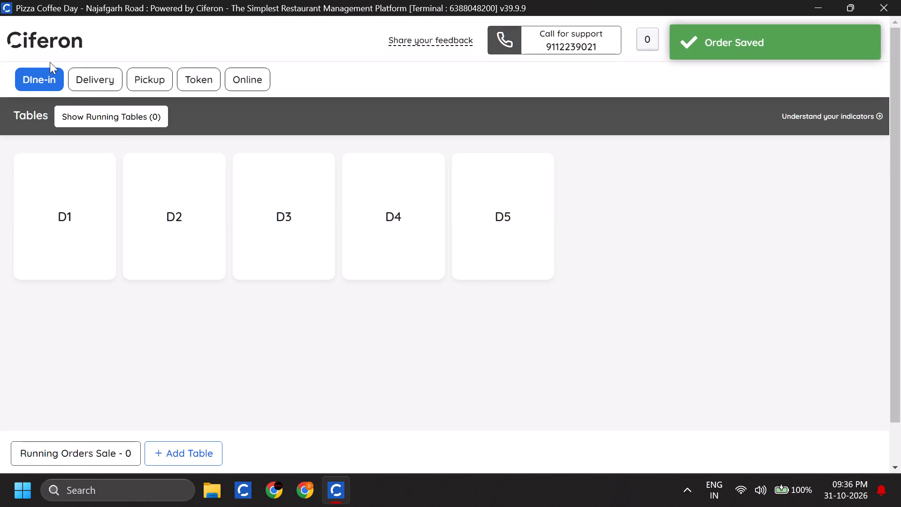
pyautogui.click(45, 57)
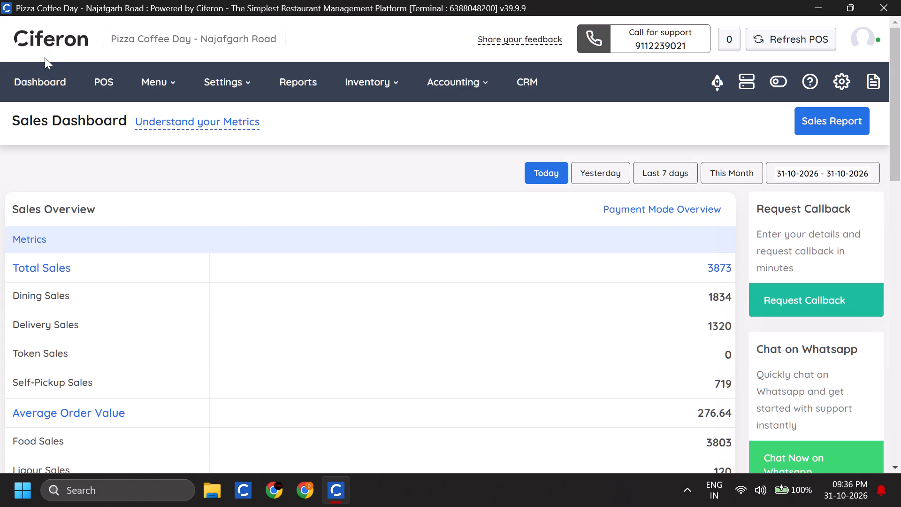
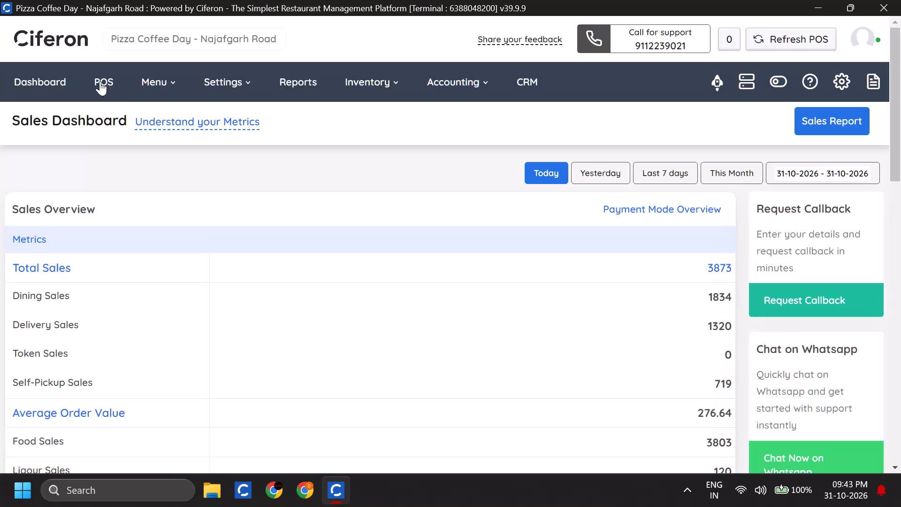
# Leave the Sales Dashboard and return to the POS ordering screen.
pyautogui.click(99, 80)
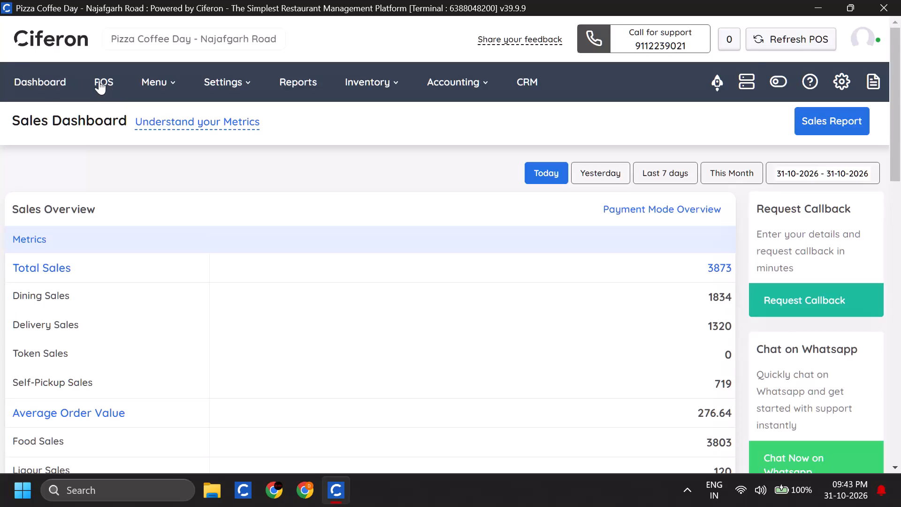